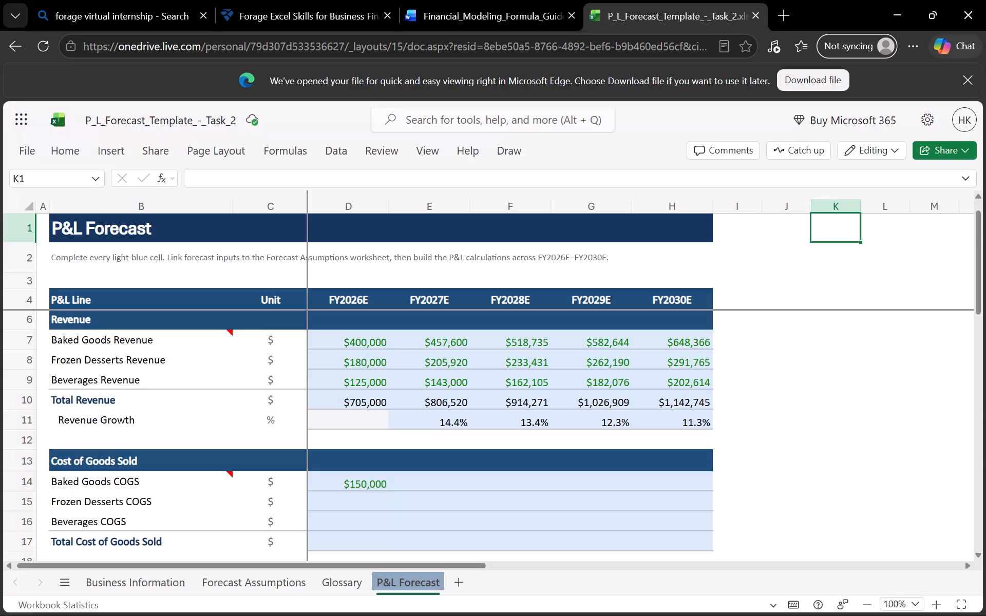
# Calculate FY2027E Baked Goods COGS in E14 as Forecast Assumptions units sold E8 times COGS per baked good E19.
pyautogui.click(439, 486)
pyautogui.press('=')
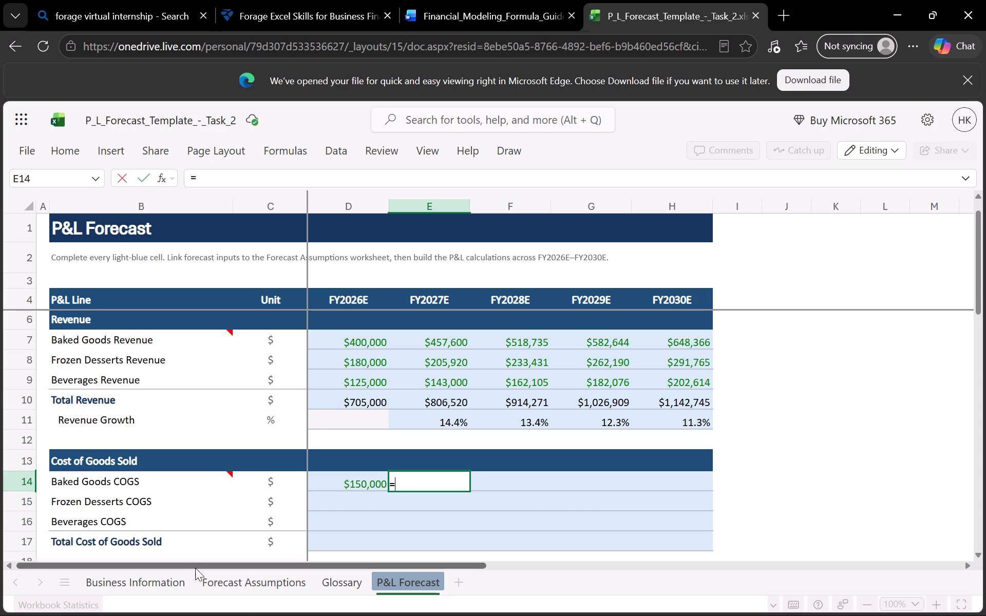
pyautogui.click(259, 584)
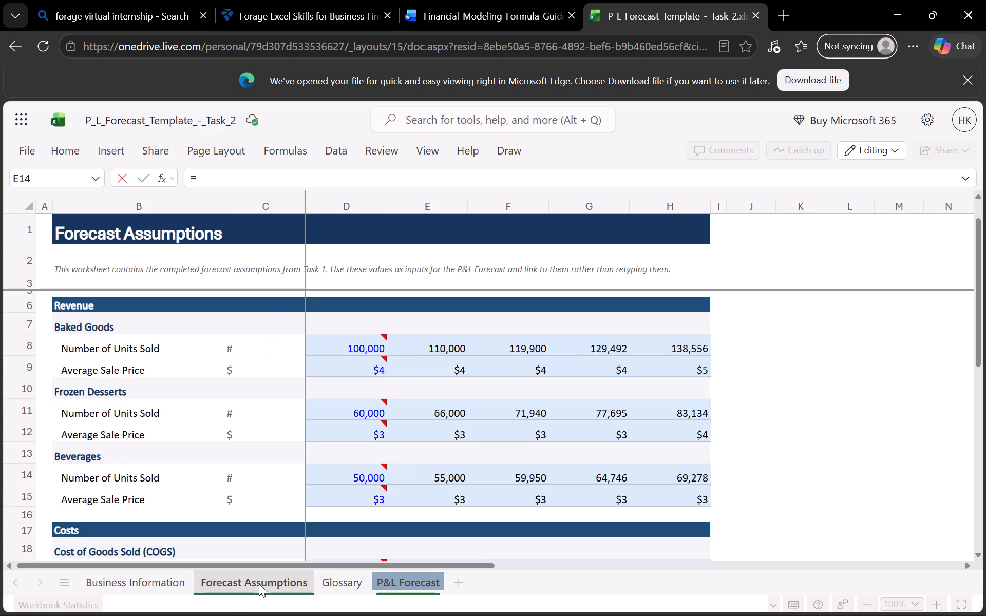
pyautogui.click(406, 579)
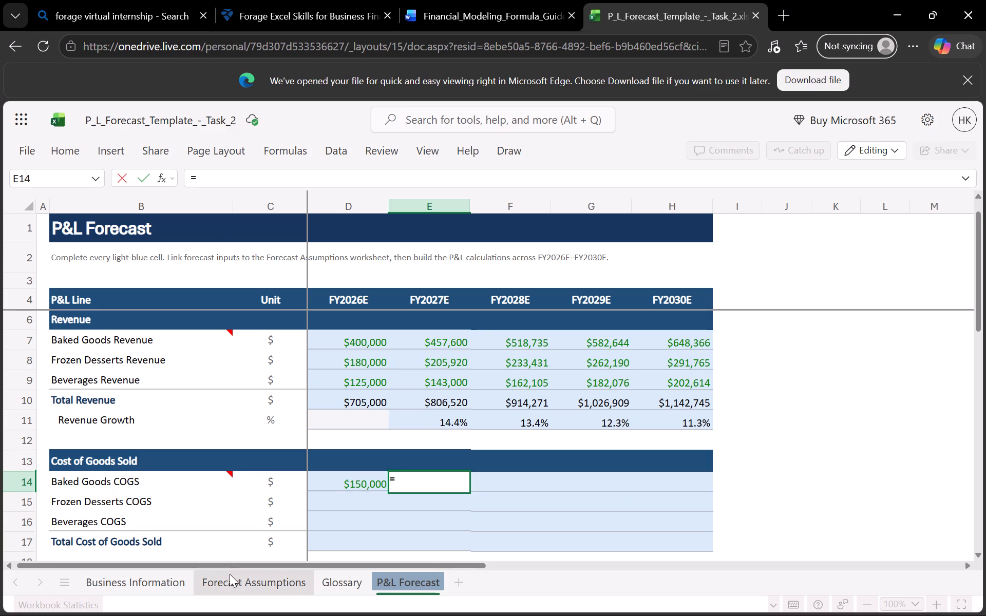
pyautogui.click(230, 575)
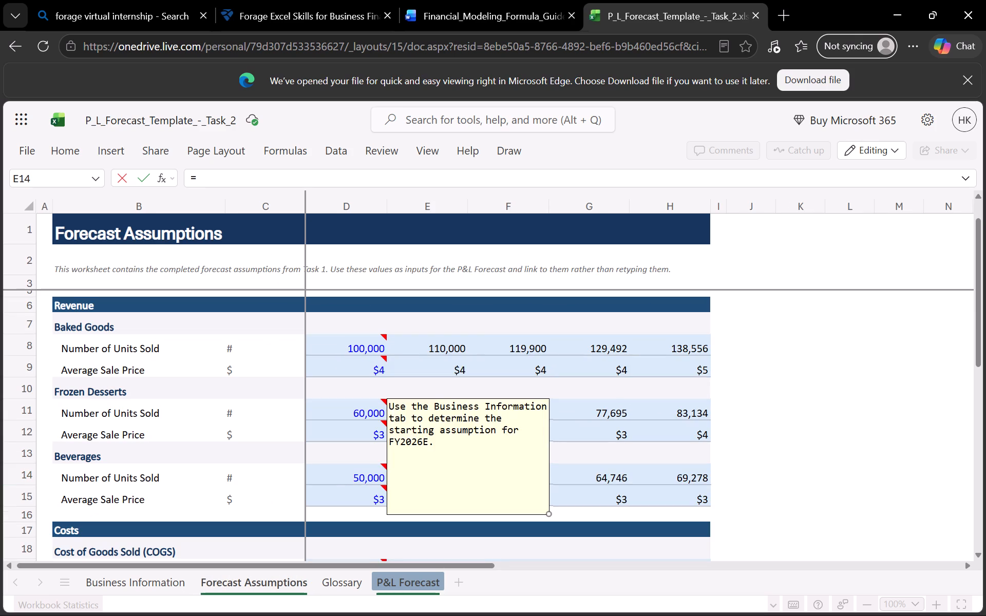
pyautogui.click(452, 343)
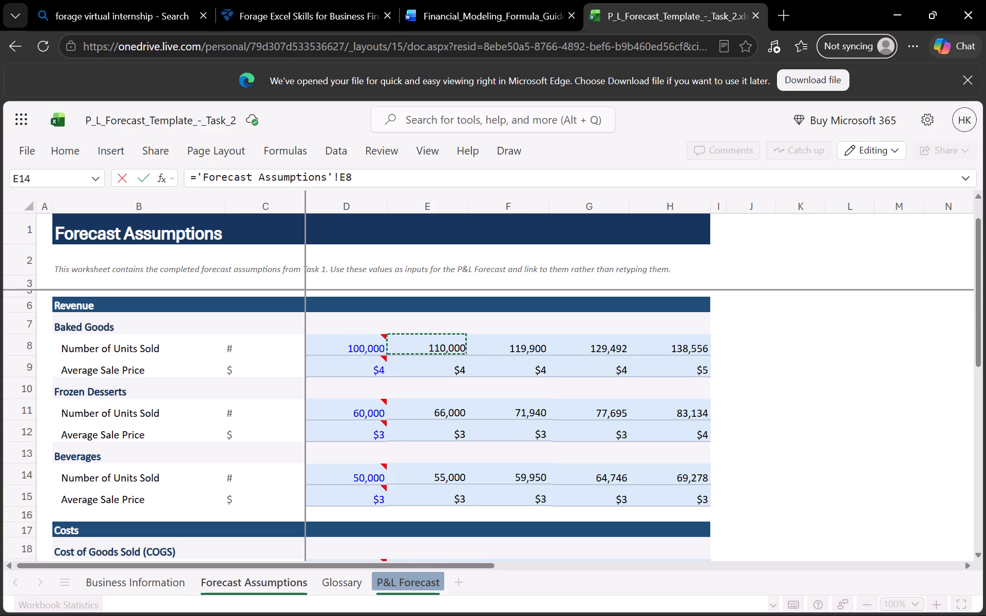
pyautogui.hotkey('shift', '*')
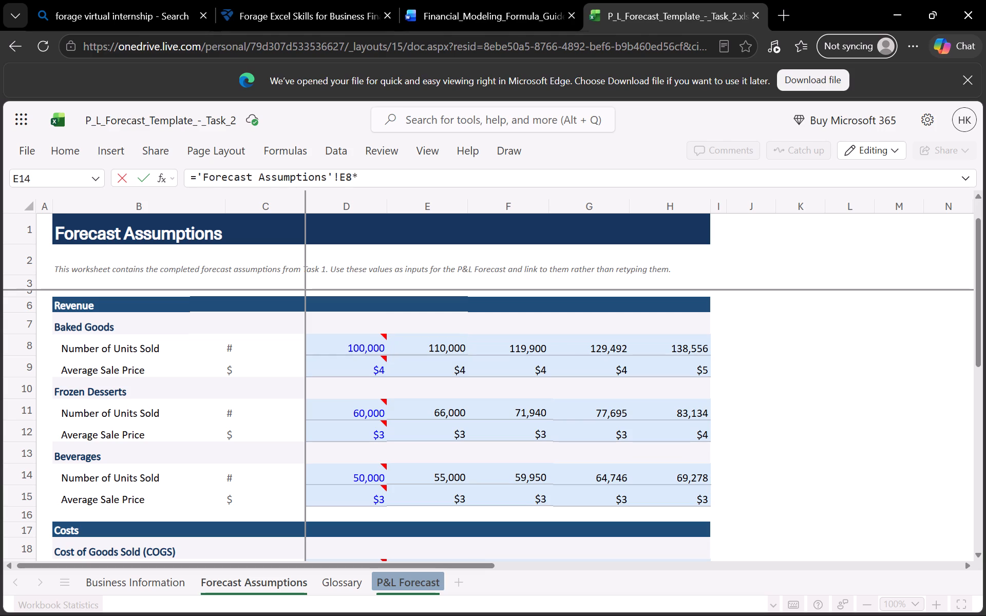
pyautogui.scroll(-2, 369, 404)
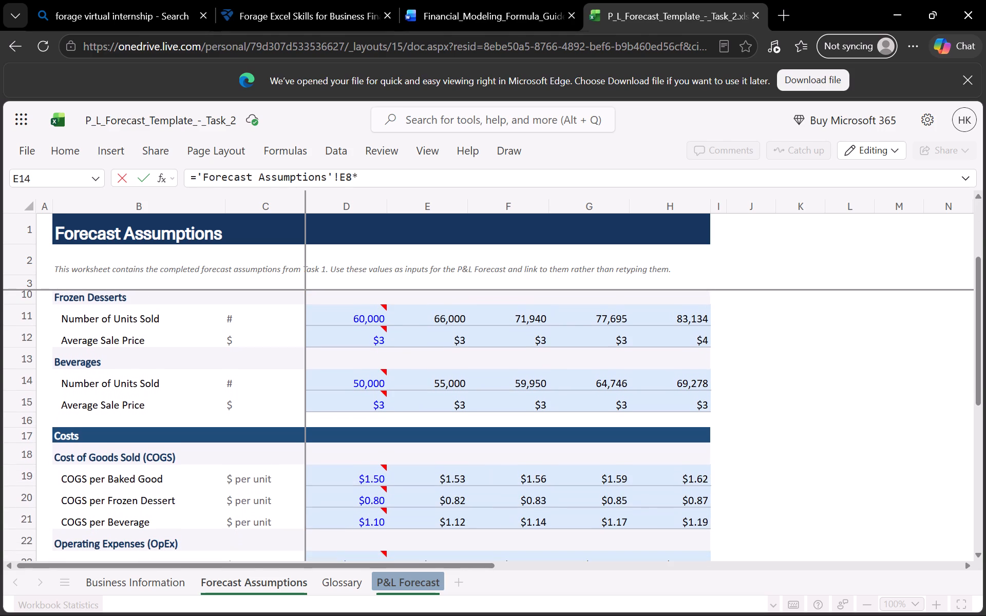
pyautogui.click(441, 483)
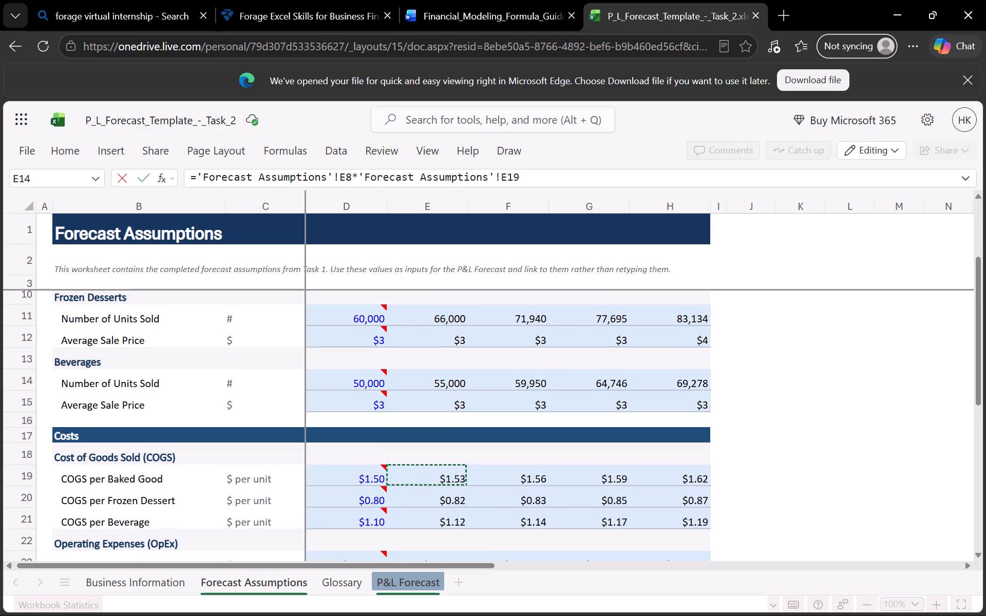
pyautogui.press('Return')
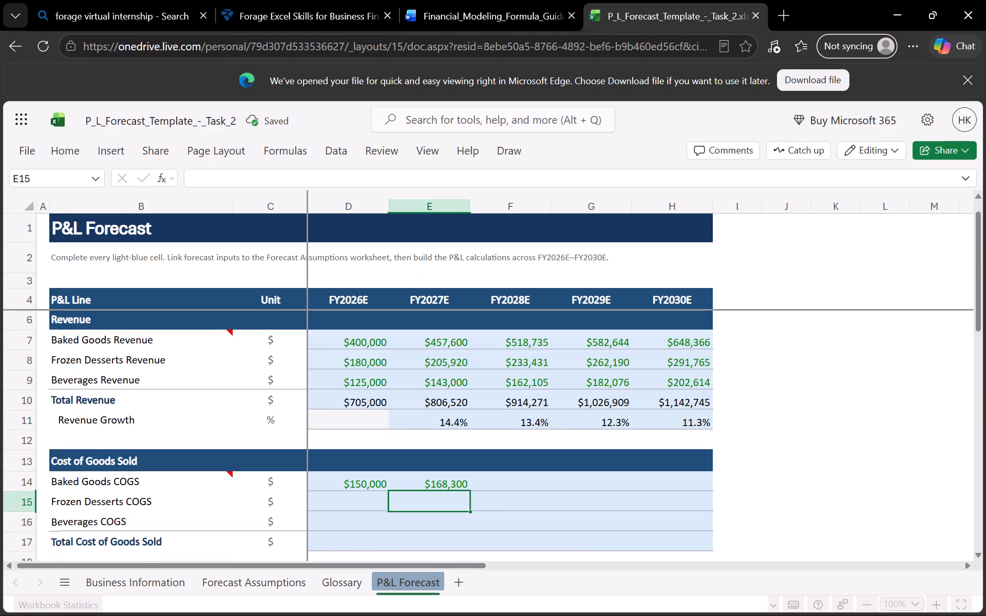
# Calculate FY2028E Baked Goods COGS in F14 as Forecast Assumptions units sold F8 times COGS per baked good F19.
pyautogui.click(528, 476)
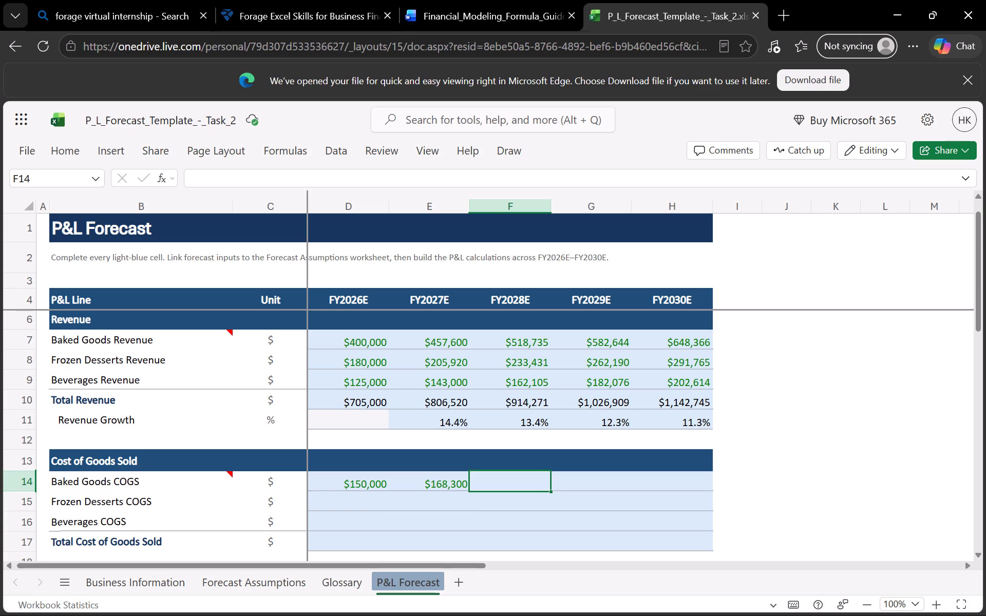
pyautogui.press('=')
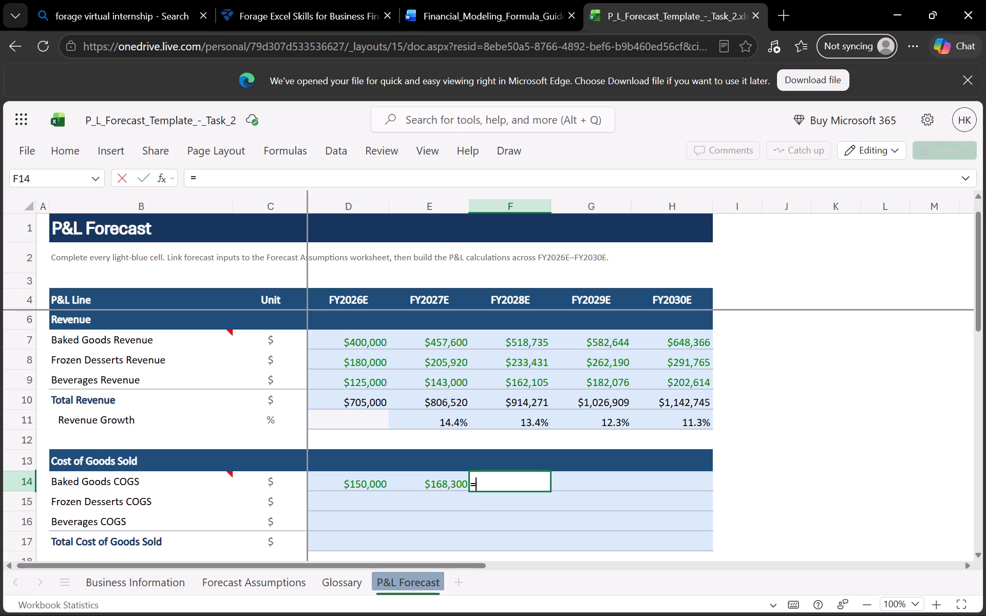
pyautogui.click(295, 576)
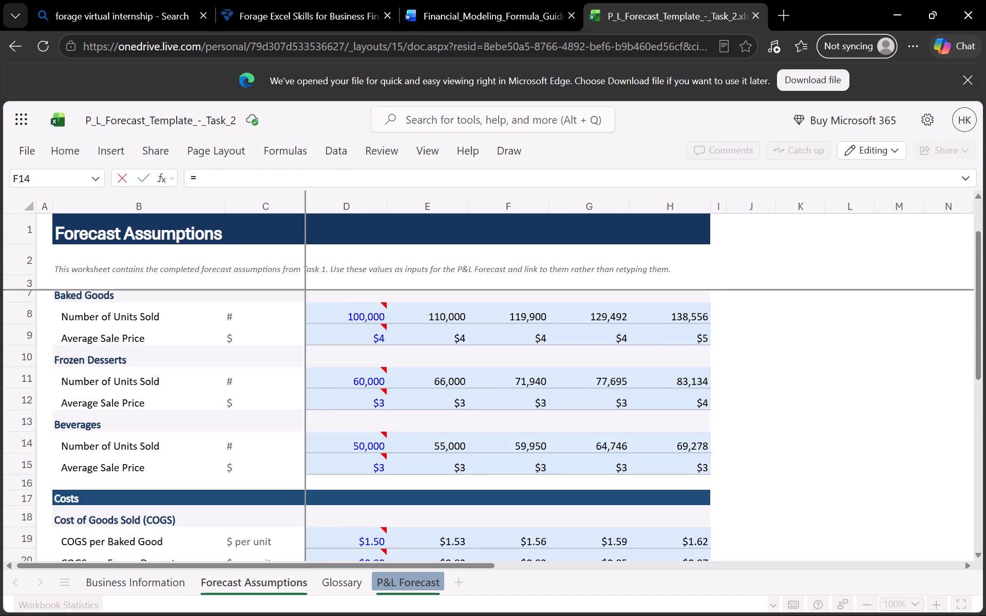
pyautogui.click(526, 315)
pyautogui.hotkey('shift', '*')
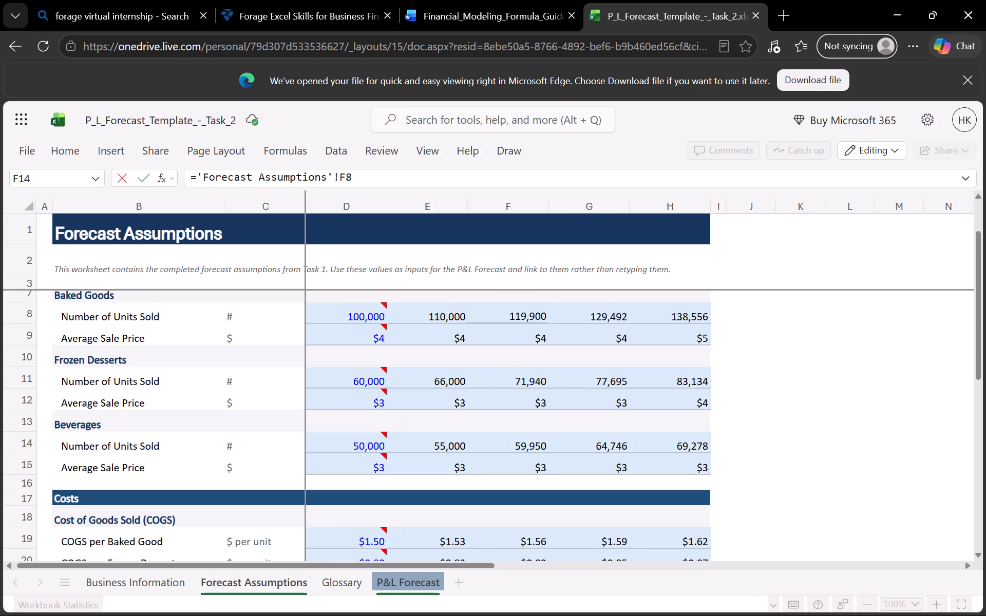
pyautogui.click(541, 541)
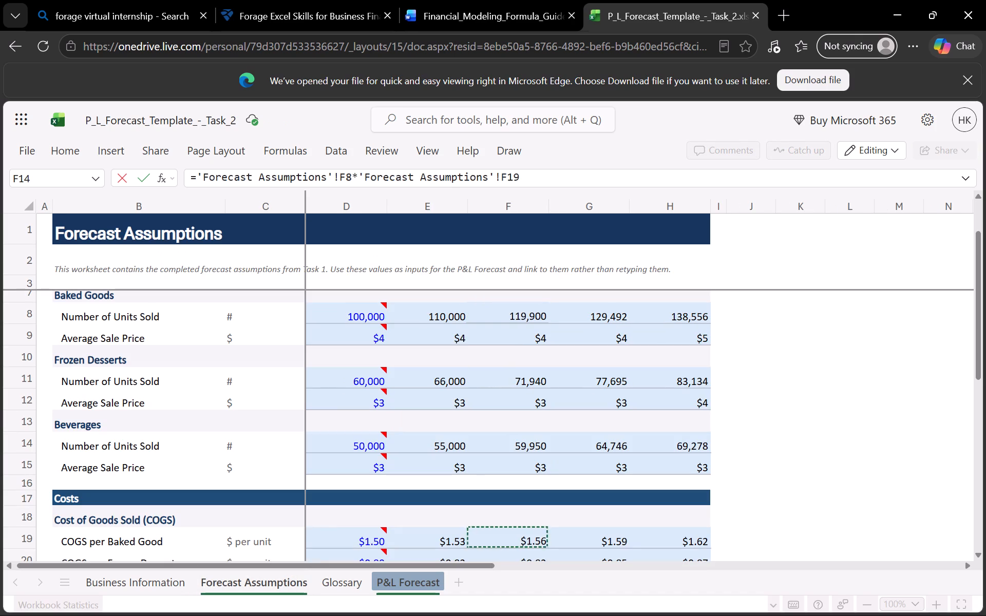
pyautogui.press('Return')
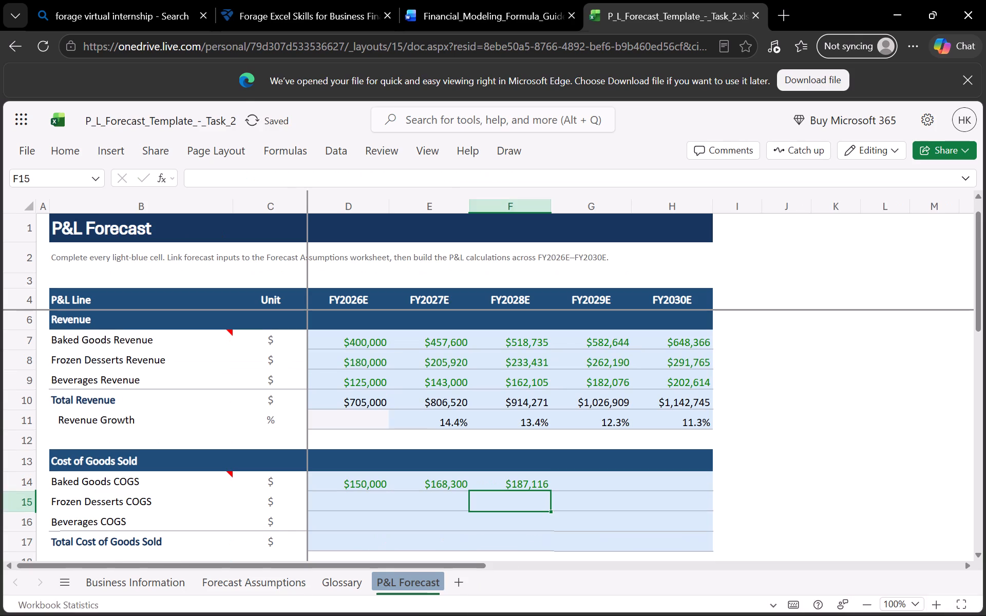
# Calculate FY2029E Baked Goods COGS in G14 as Forecast Assumptions units sold G8 times COGS per baked good G19.
pyautogui.click(605, 476)
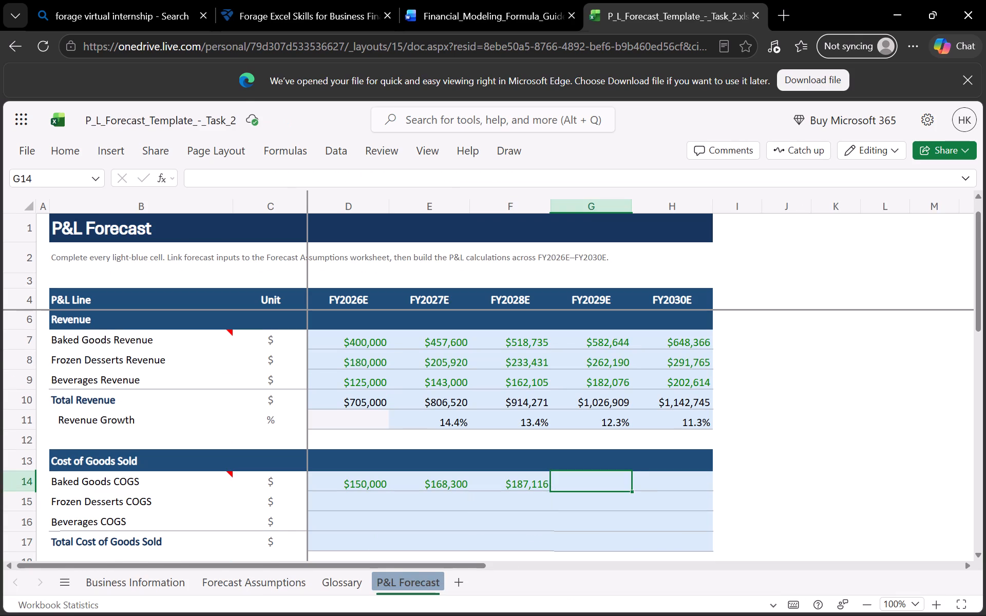
pyautogui.press('=')
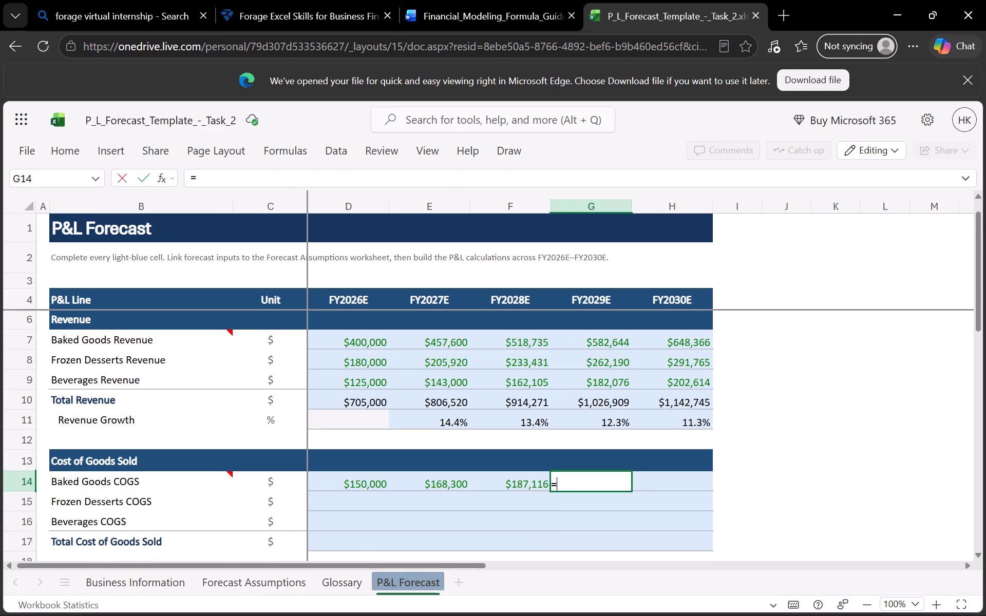
pyautogui.click(280, 576)
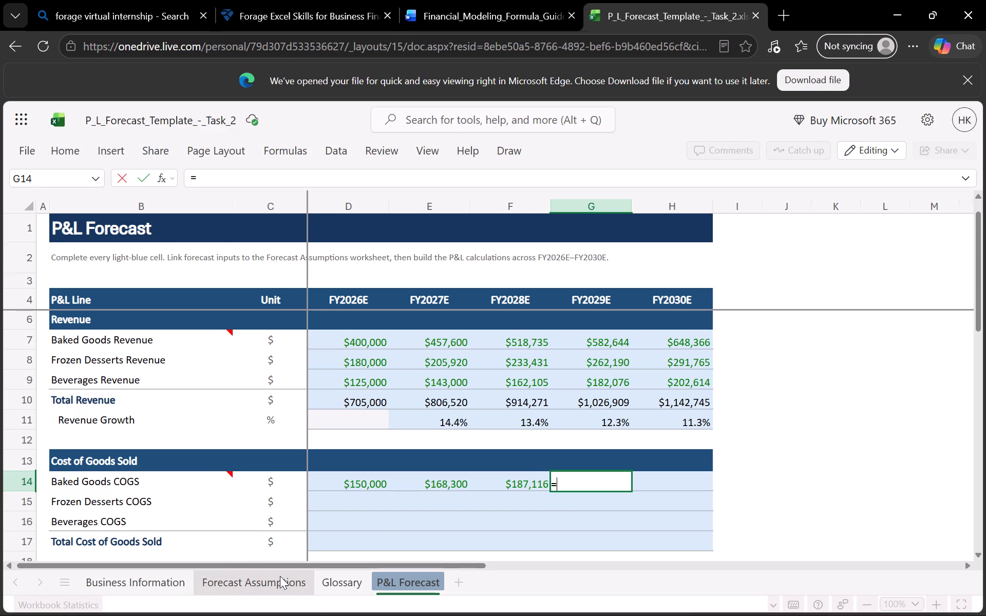
pyautogui.click(627, 314)
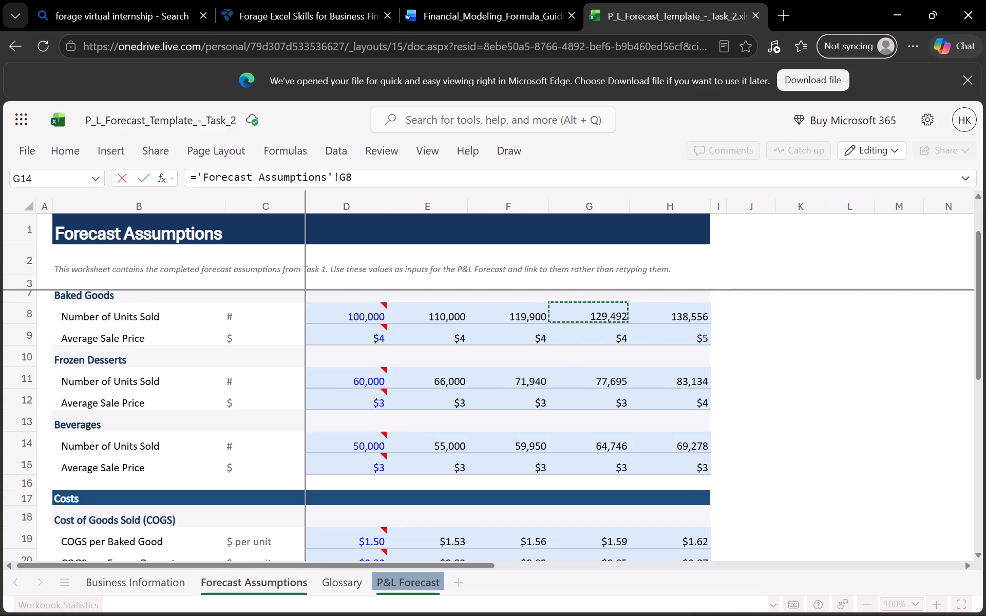
pyautogui.hotkey('shift', '&')
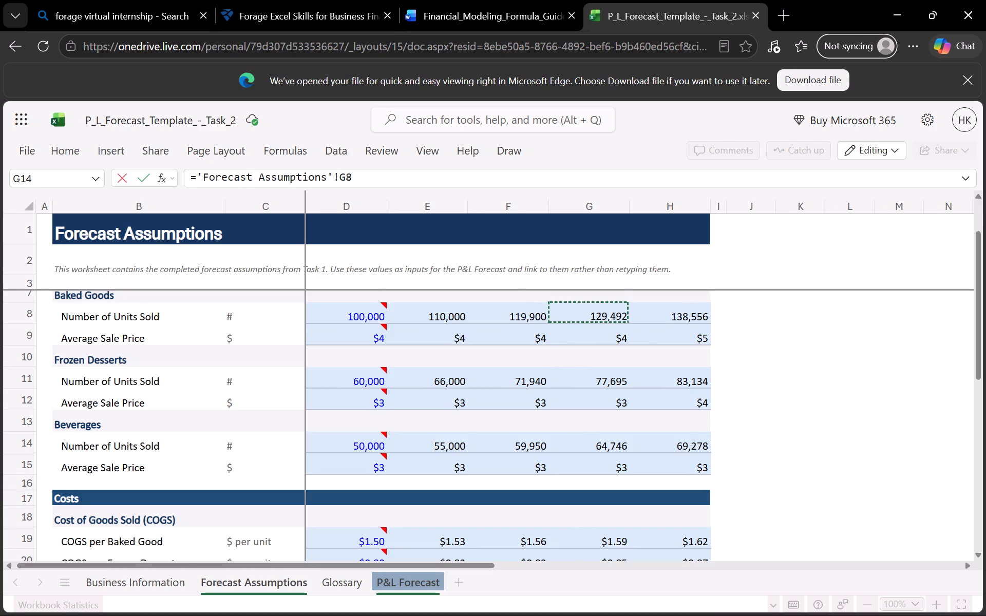
pyautogui.hotkey('shift', 'BackSpace')
pyautogui.press('BackSpace')
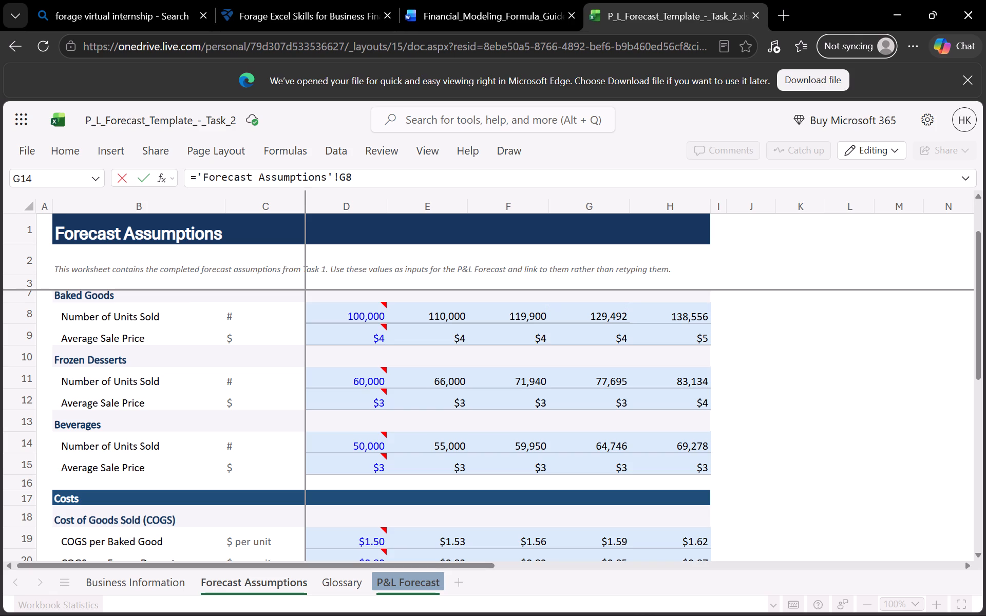
pyautogui.hotkey('shift', '*')
pyautogui.click(628, 540)
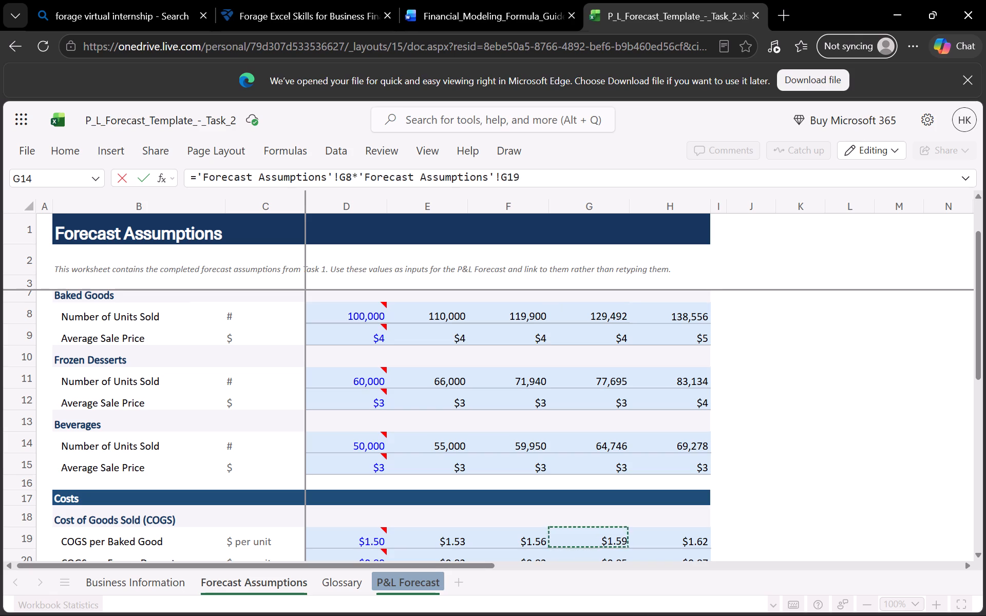
pyautogui.press('Return')
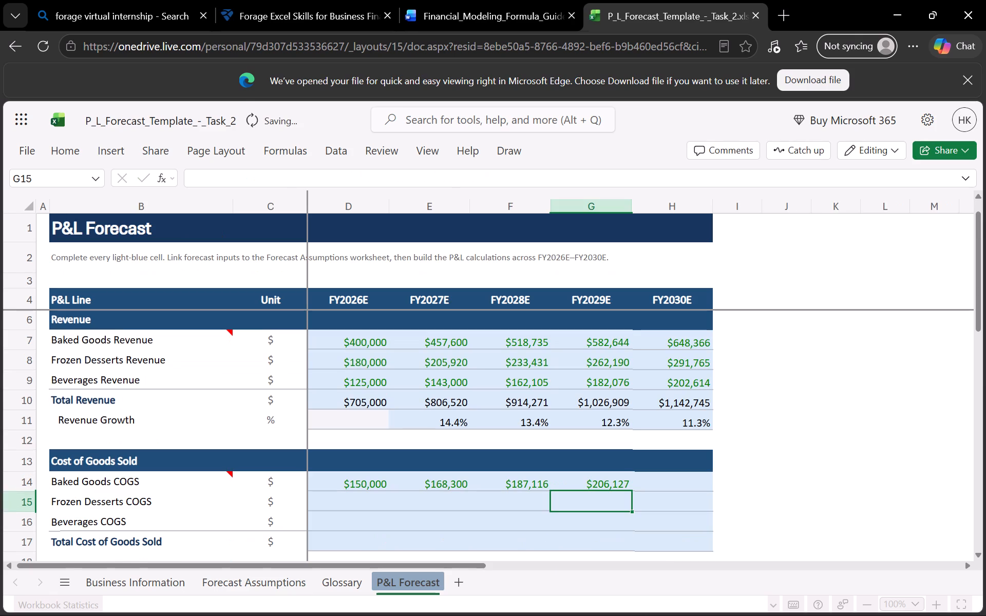
# Calculate FY2030E Baked Goods COGS in H14 as Forecast Assumptions units sold H8 times COGS per baked good H19.
pyautogui.click(675, 482)
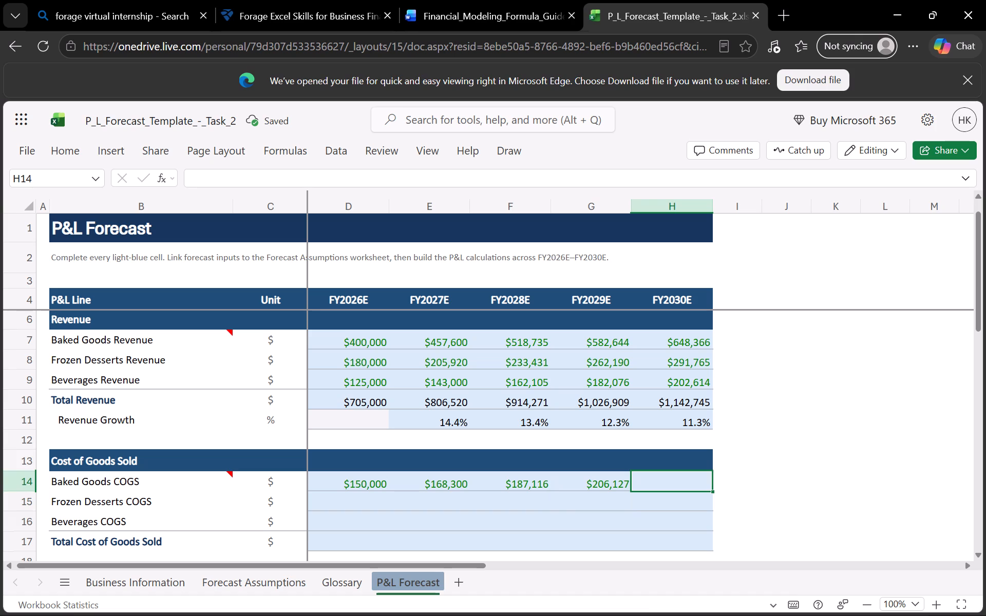
pyautogui.press('=')
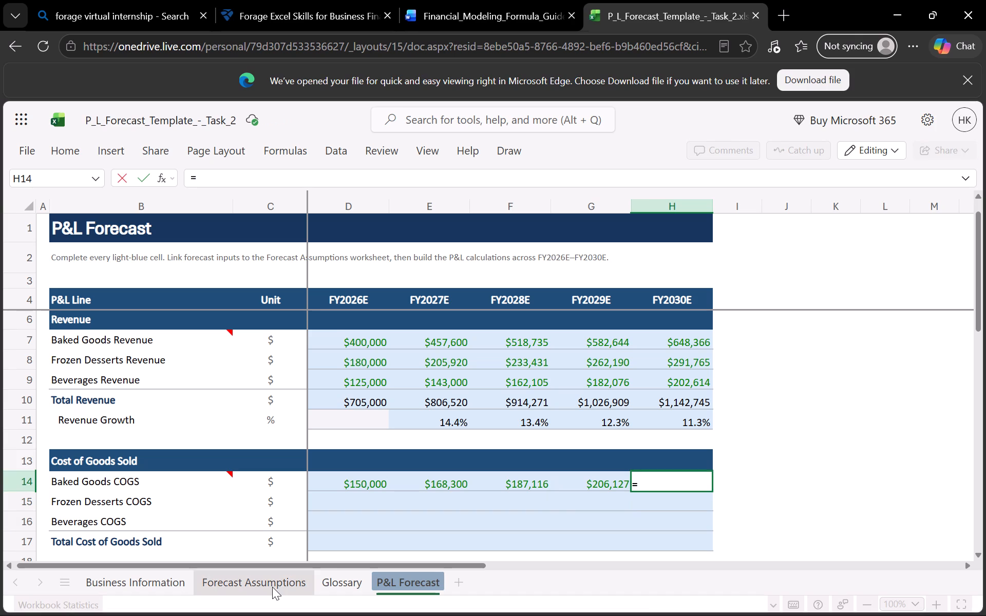
pyautogui.click(272, 587)
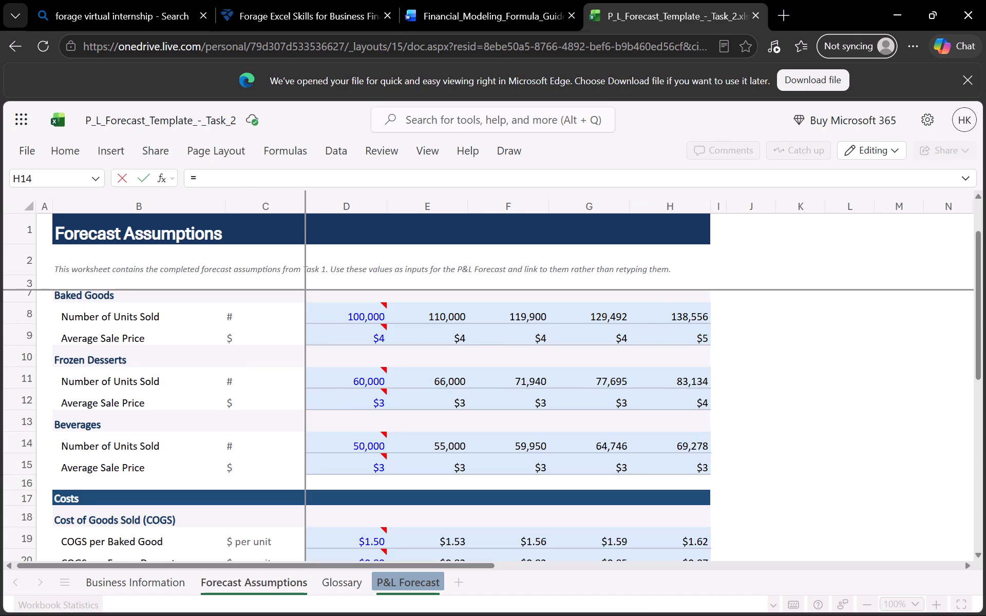
pyautogui.click(681, 319)
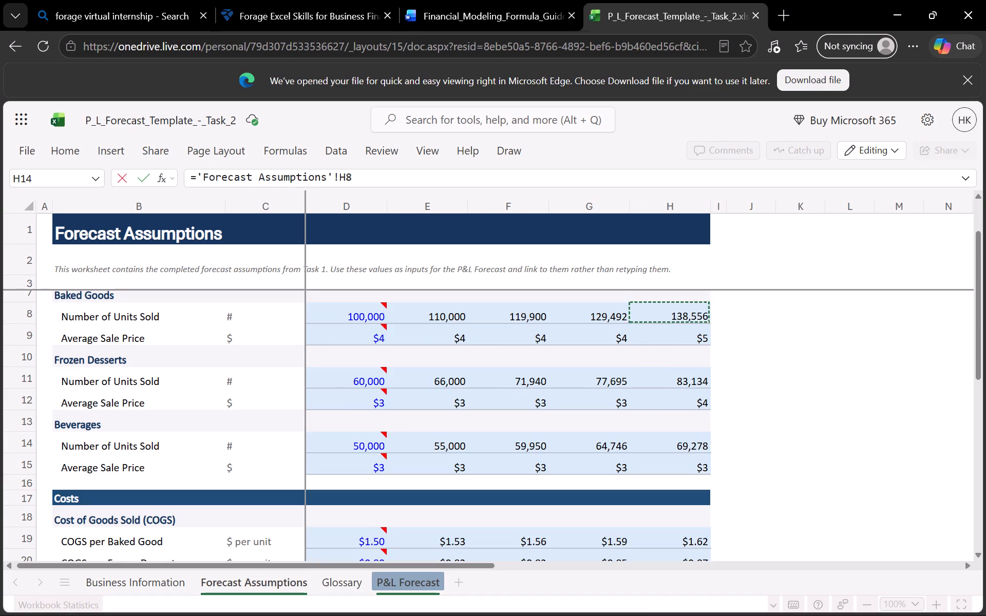
pyautogui.hotkey('shift', '*')
pyautogui.click(698, 536)
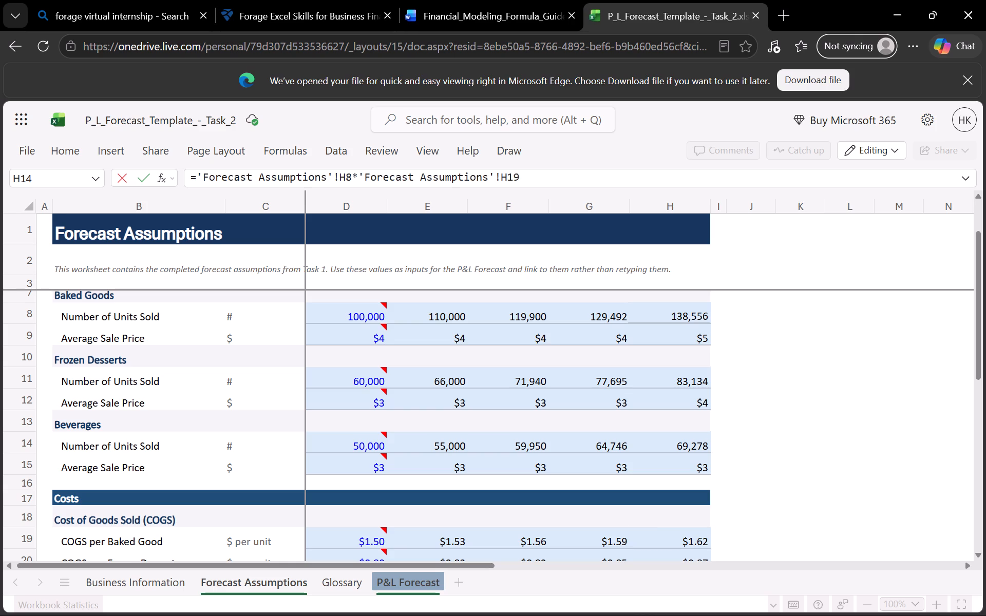
pyautogui.press('Return')
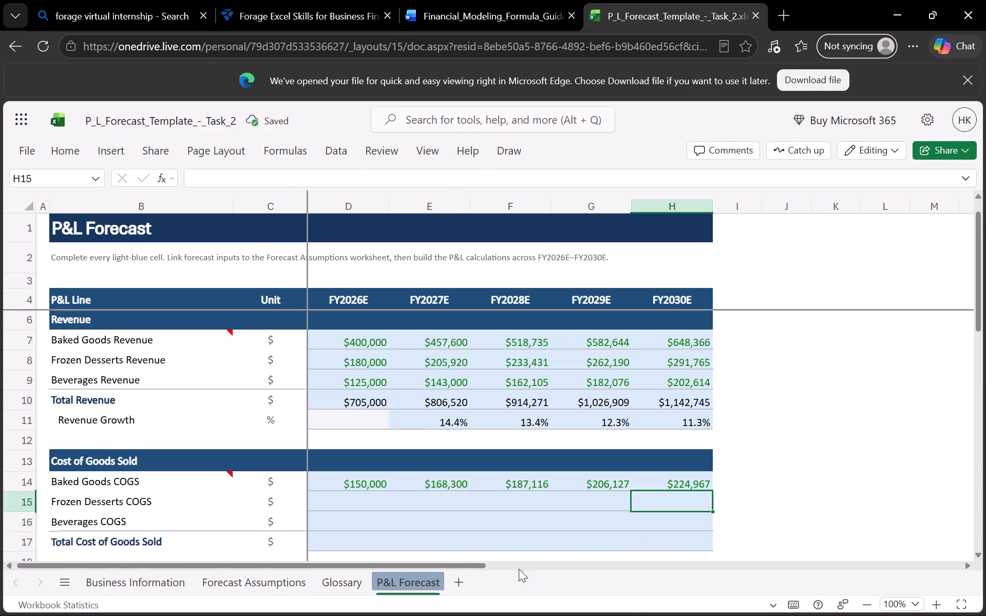
# Calculate FY2026E Frozen Desserts COGS in D15 as Forecast Assumptions units sold D11 times COGS per frozen dessert D20.
pyautogui.click(356, 497)
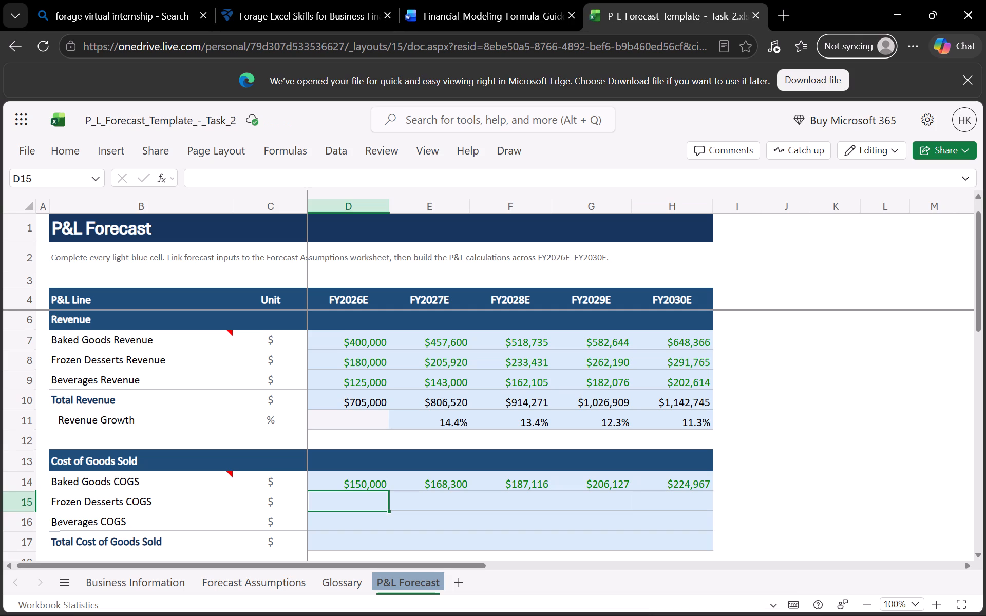
pyautogui.press('=')
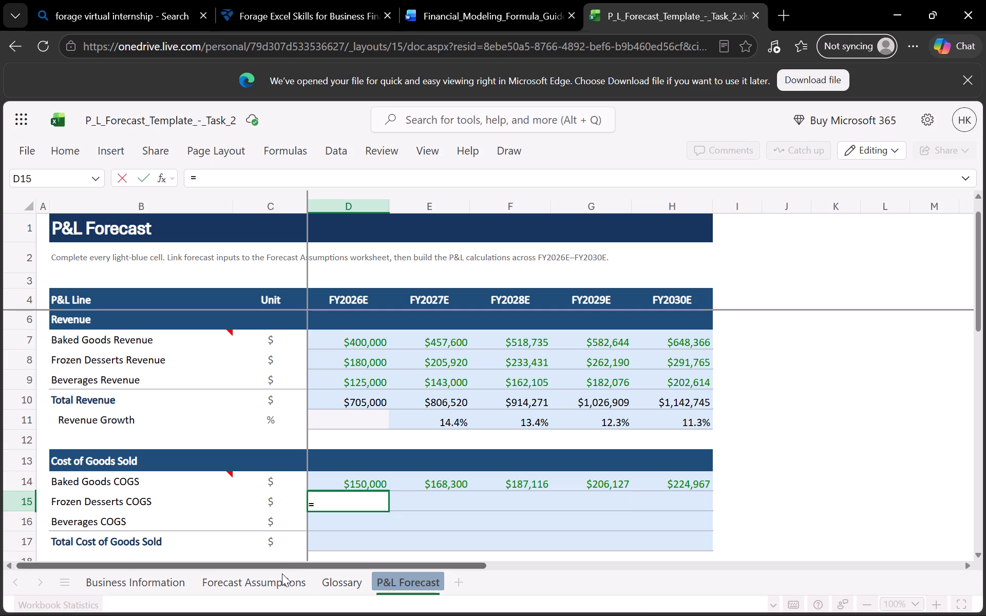
pyautogui.click(282, 574)
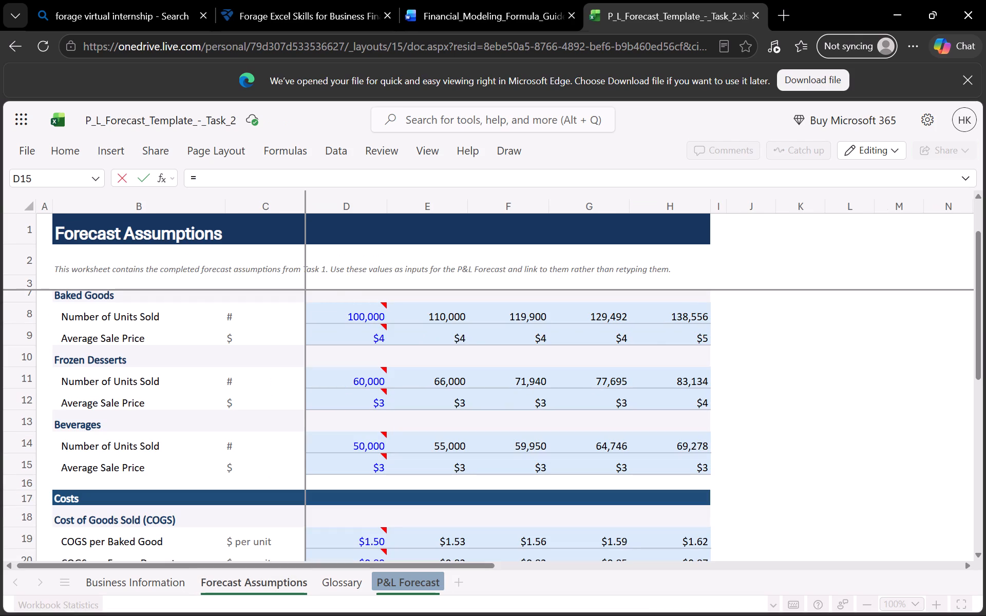
pyautogui.scroll(-1, 322, 466)
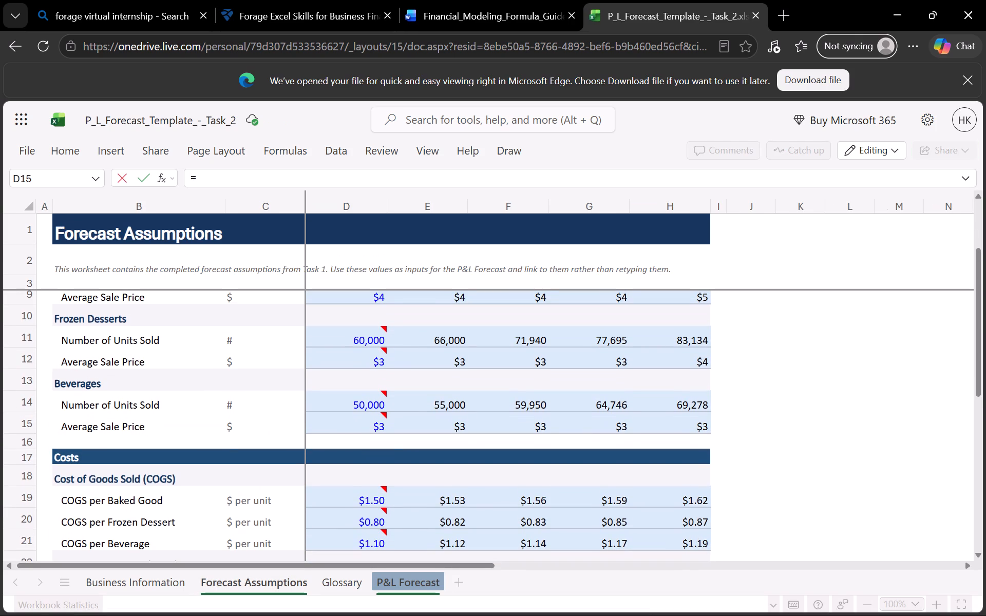
pyautogui.click(375, 337)
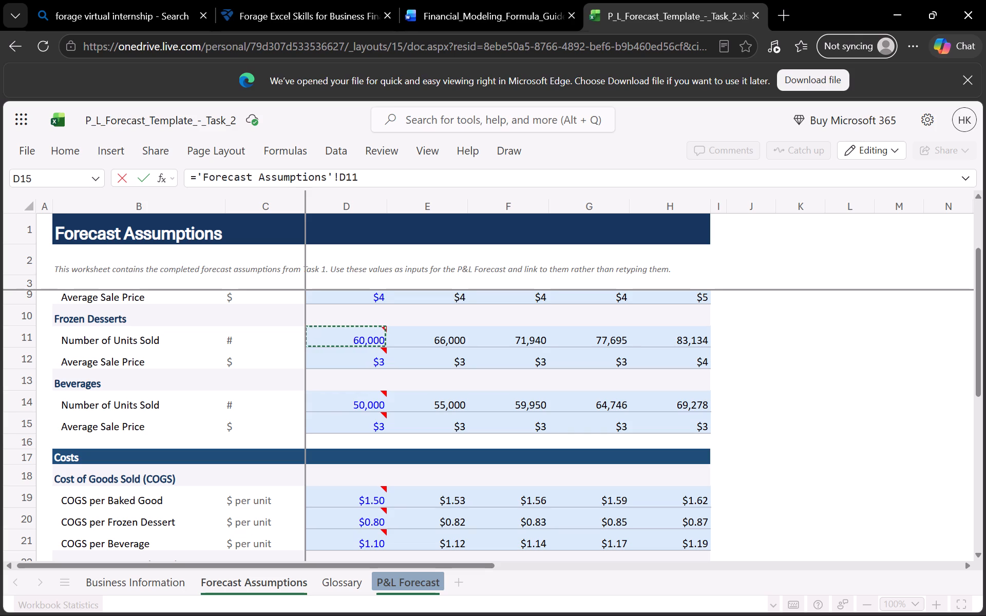
pyautogui.hotkey('shift', '*')
pyautogui.click(371, 516)
pyautogui.press('Return')
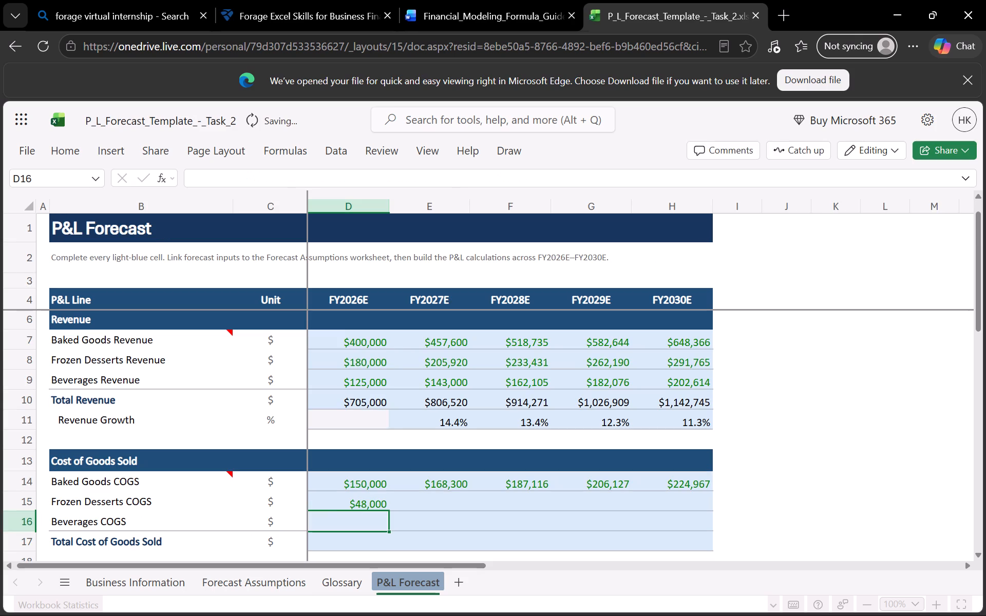
# Calculate FY2027E Frozen Desserts COGS in E15 as Forecast Assumptions units sold E11 times COGS per frozen dessert E20.
pyautogui.click(437, 506)
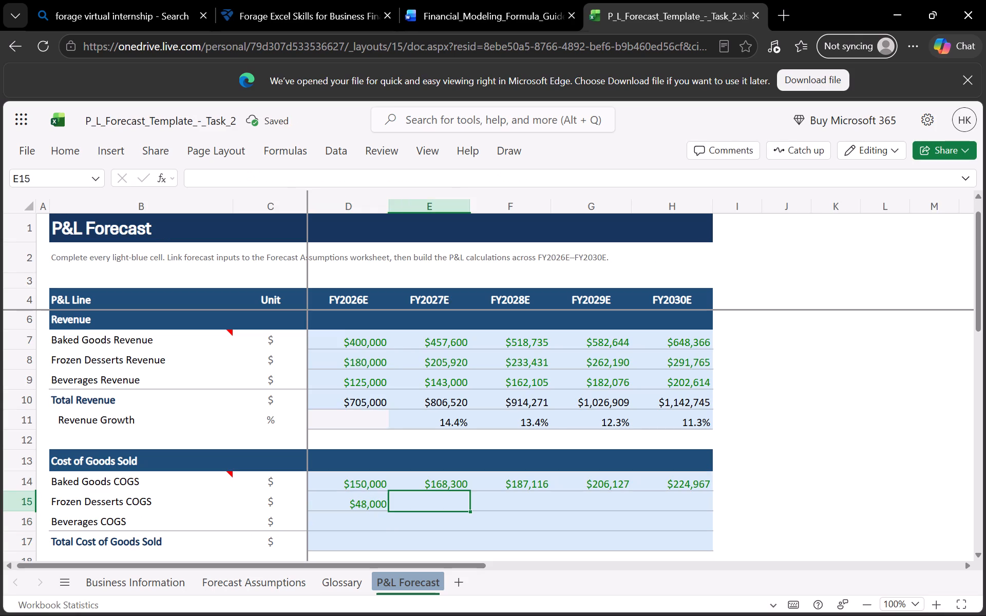
pyautogui.press('=')
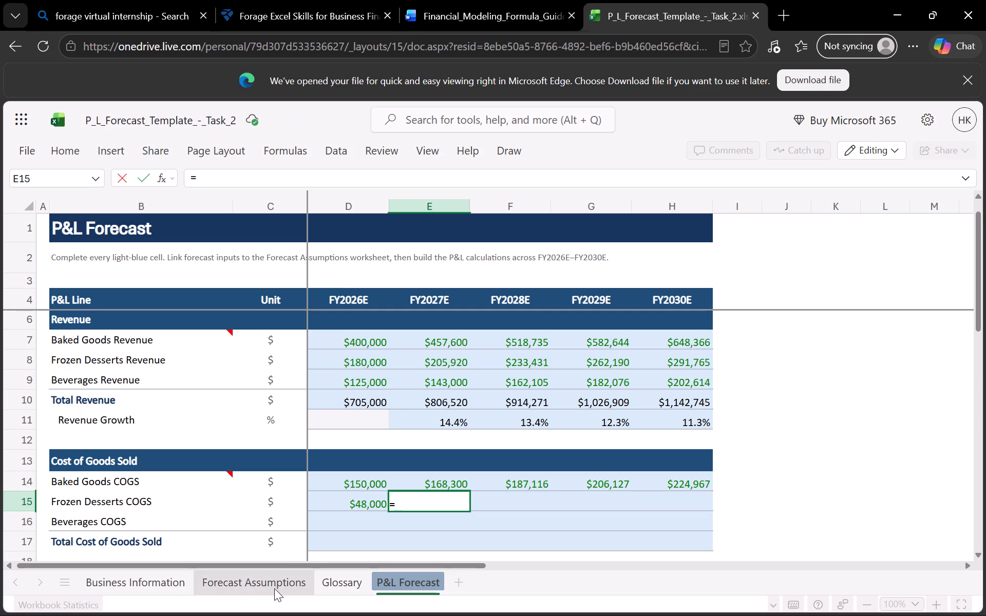
pyautogui.click(274, 588)
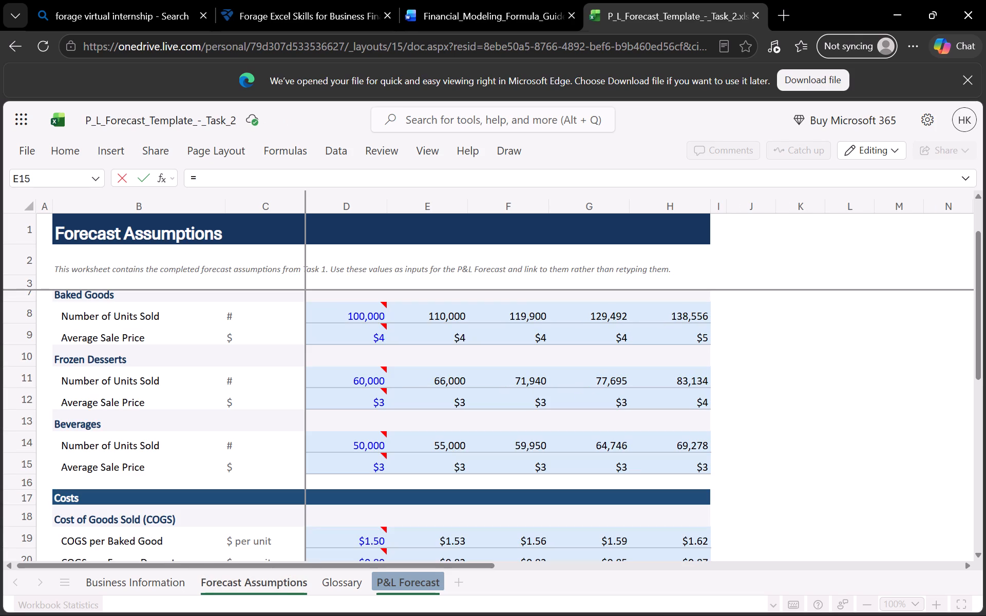
pyautogui.click(456, 380)
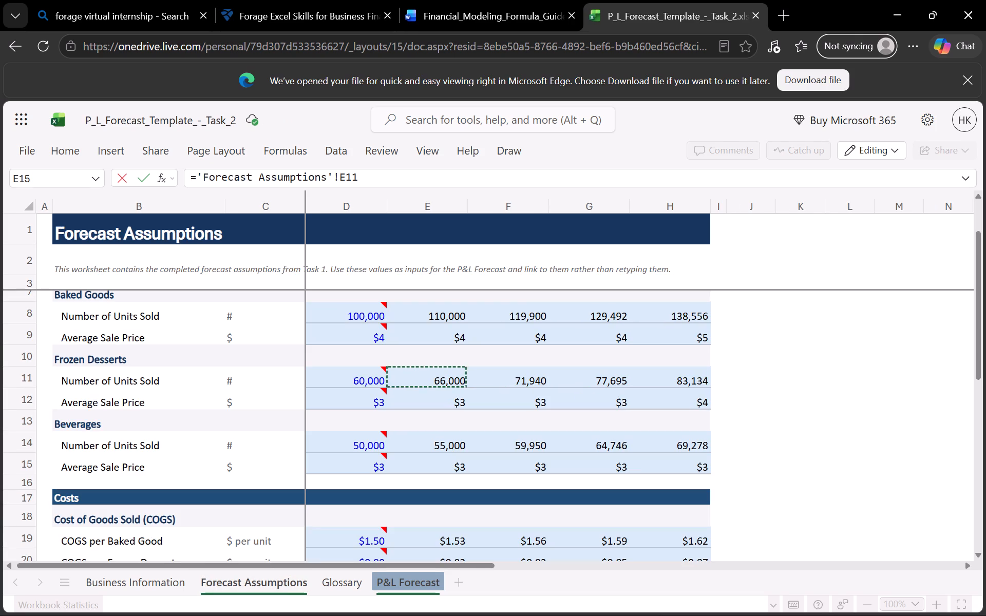
pyautogui.hotkey('shift', '*')
pyautogui.scroll(-1, 470, 422)
pyautogui.click(449, 519)
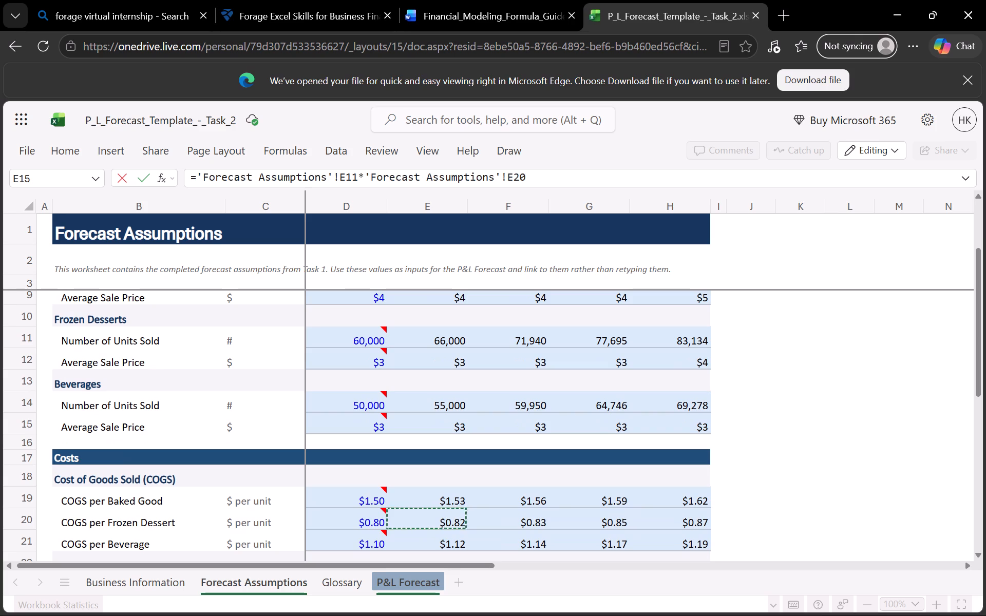
pyautogui.press('Return')
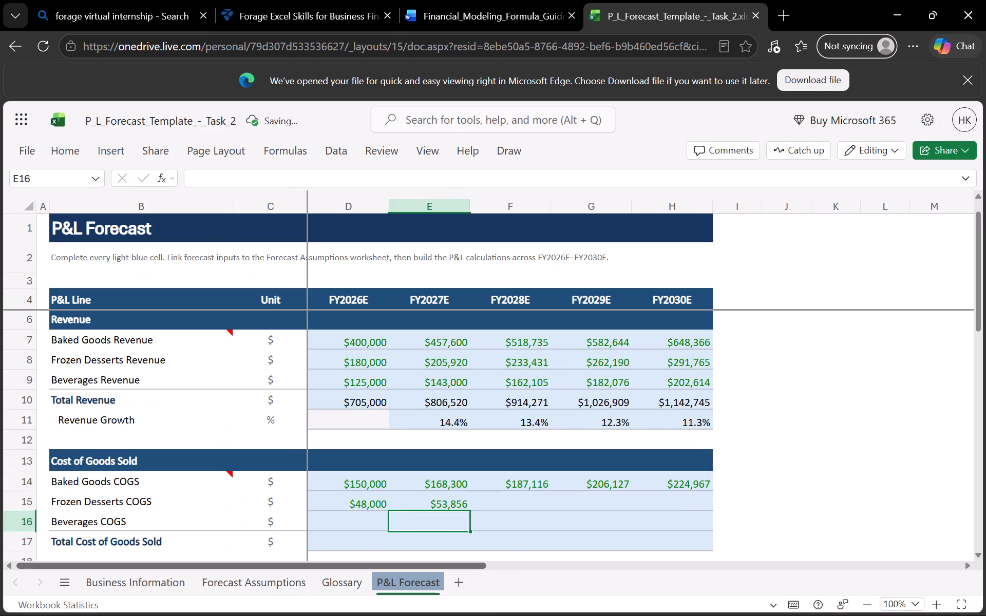
# Calculate FY2028E Frozen Desserts COGS in F15 as Forecast Assumptions units sold F11 times COGS per frozen dessert F20.
pyautogui.click(535, 492)
pyautogui.press('=')
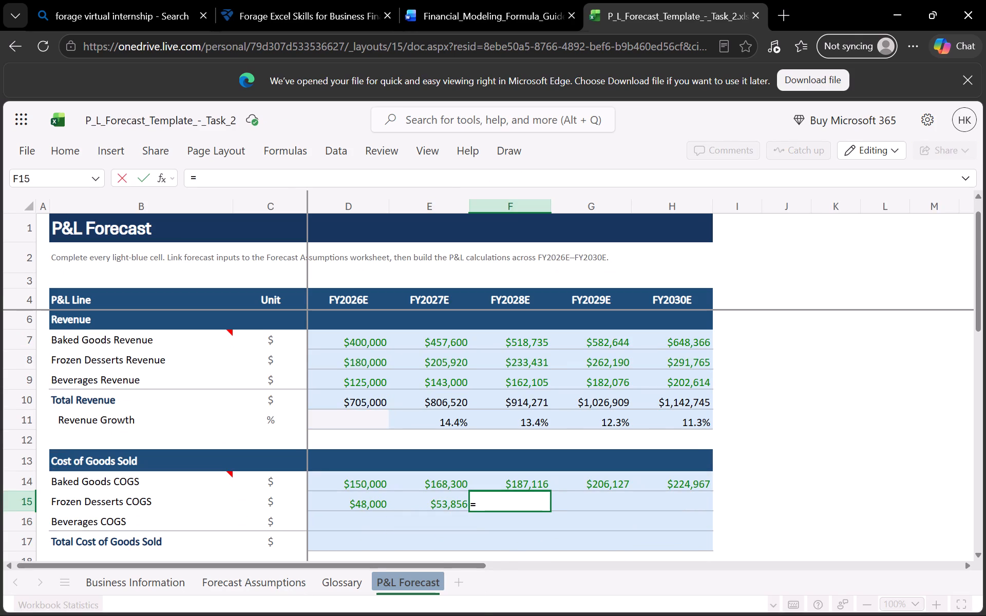
pyautogui.click(279, 583)
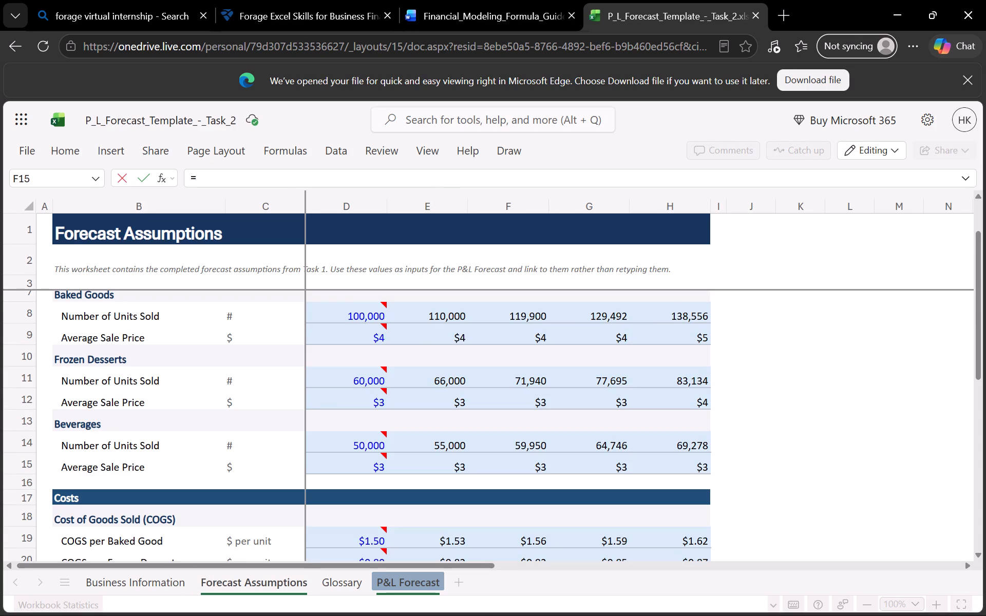
pyautogui.click(531, 386)
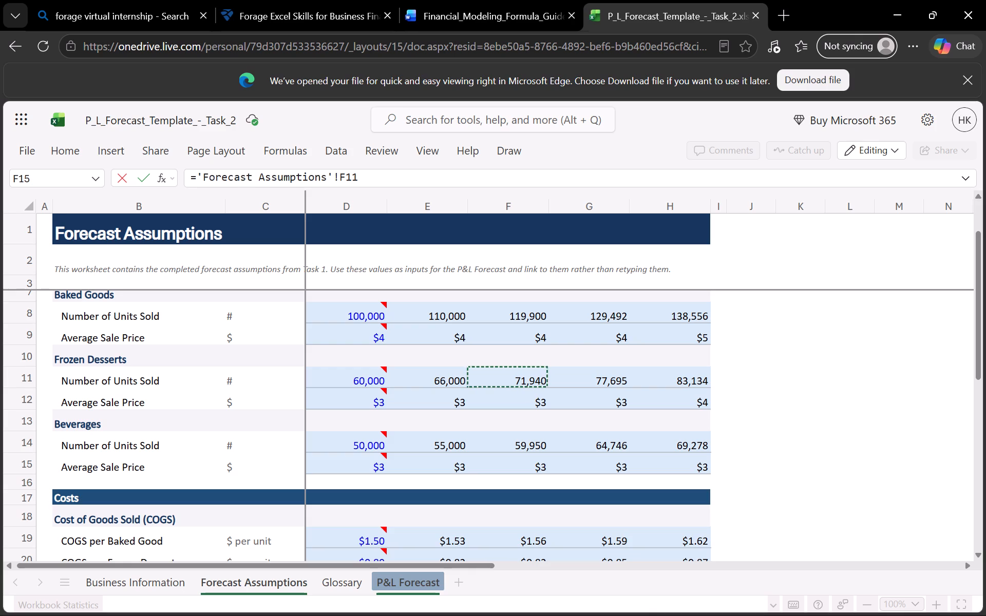
pyautogui.hotkey('shift', '*')
pyautogui.scroll(-1, 536, 396)
pyautogui.click(531, 505)
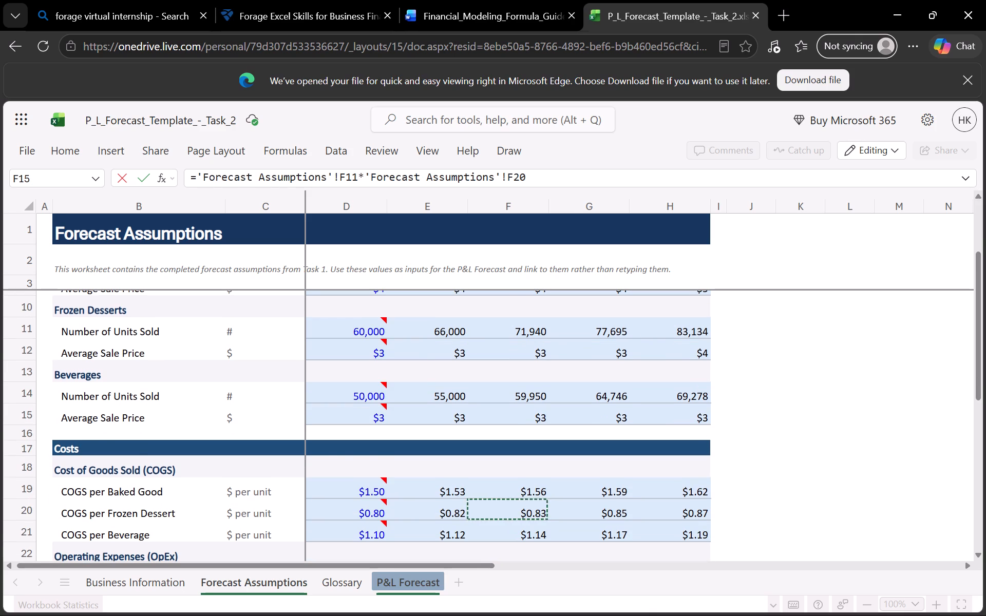
pyautogui.press('Return')
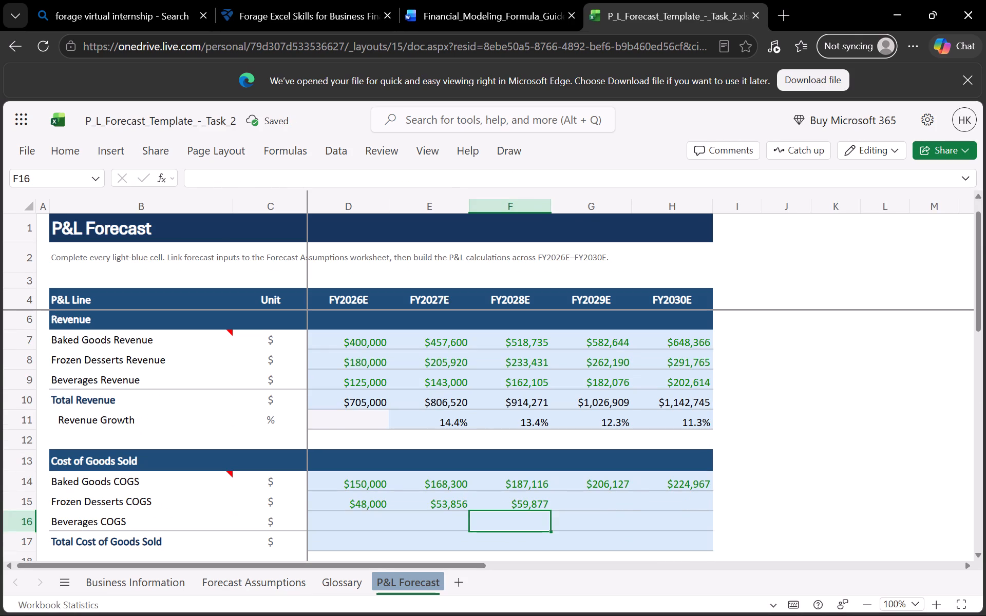
# Calculate FY2029E Frozen Desserts COGS in G15 as Forecast Assumptions units sold G11 times COGS per frozen dessert G20.
pyautogui.click(622, 501)
pyautogui.press('=')
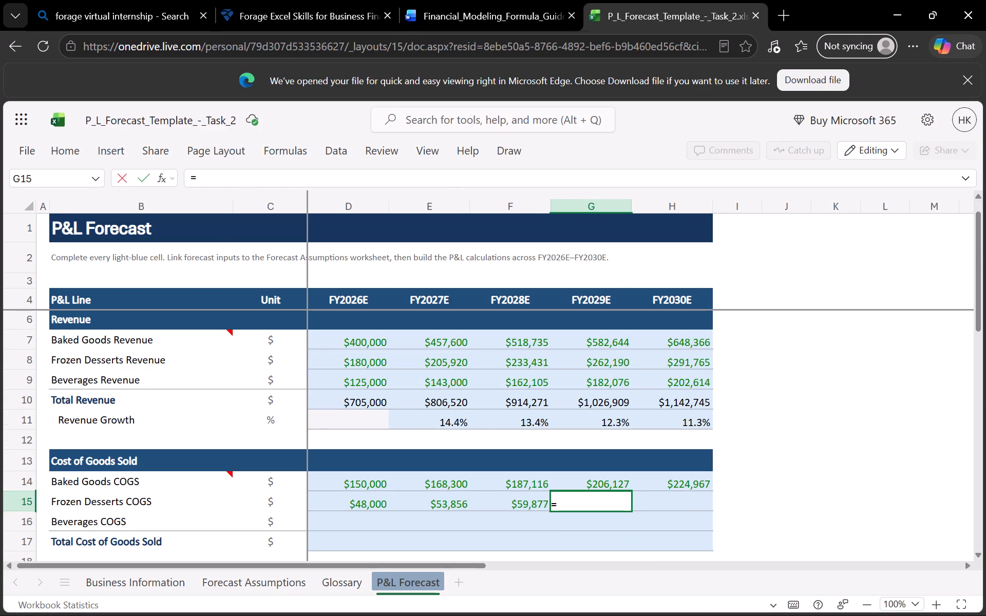
pyautogui.click(302, 572)
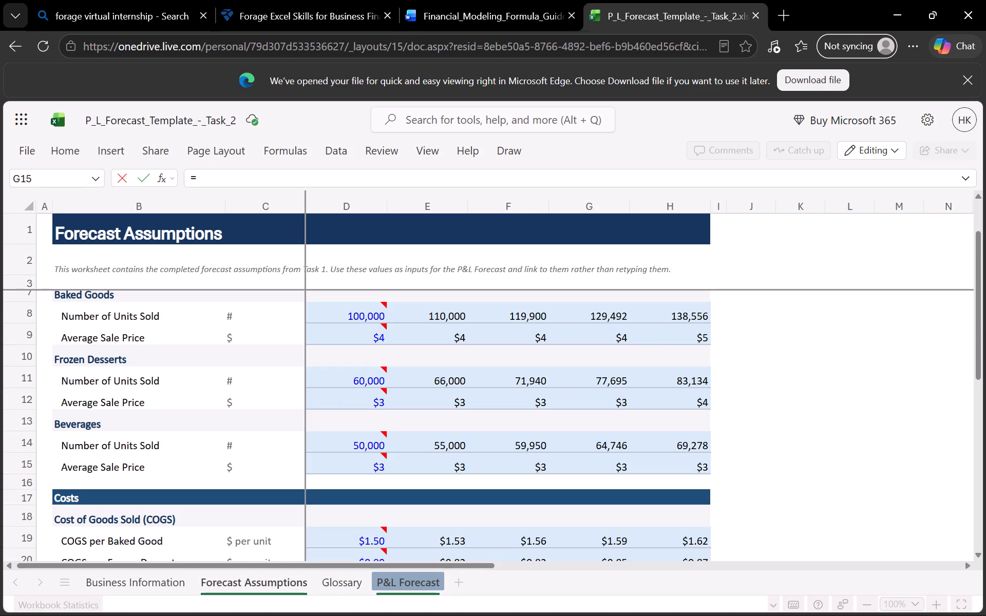
pyautogui.click(611, 380)
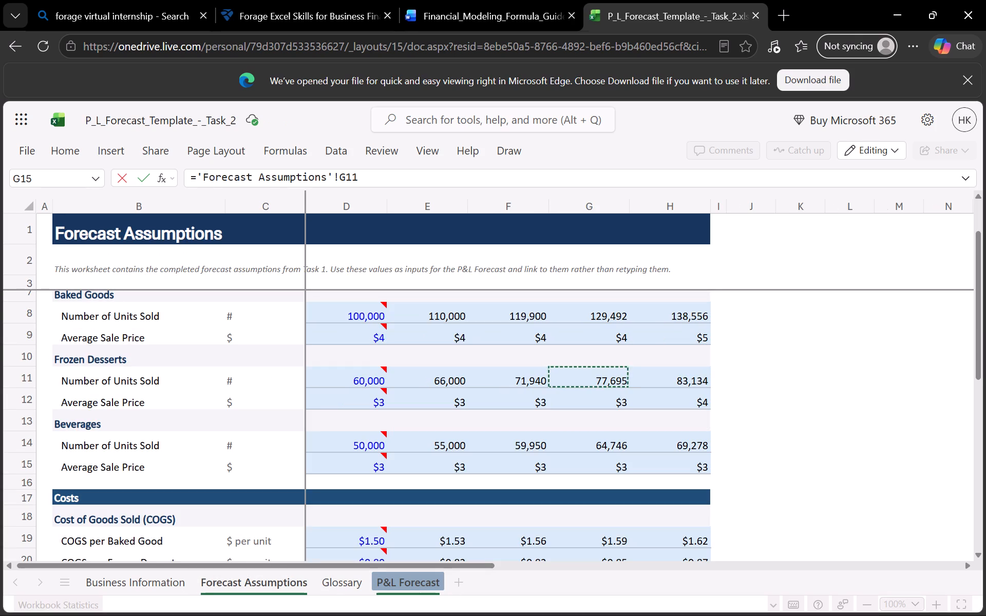
pyautogui.hotkey('shift', '*')
pyautogui.scroll(-1, 601, 478)
pyautogui.click(611, 504)
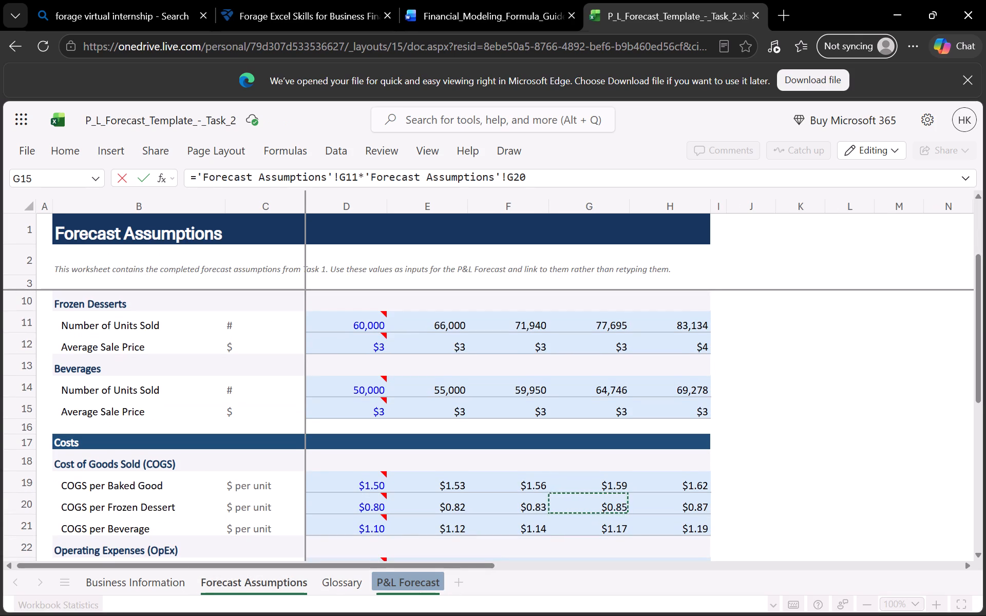
pyautogui.press('Return')
# Calculate FY2030E Frozen Desserts COGS in H15 as Forecast Assumptions units sold H11 times COGS per frozen dessert H20.
pyautogui.click(691, 506)
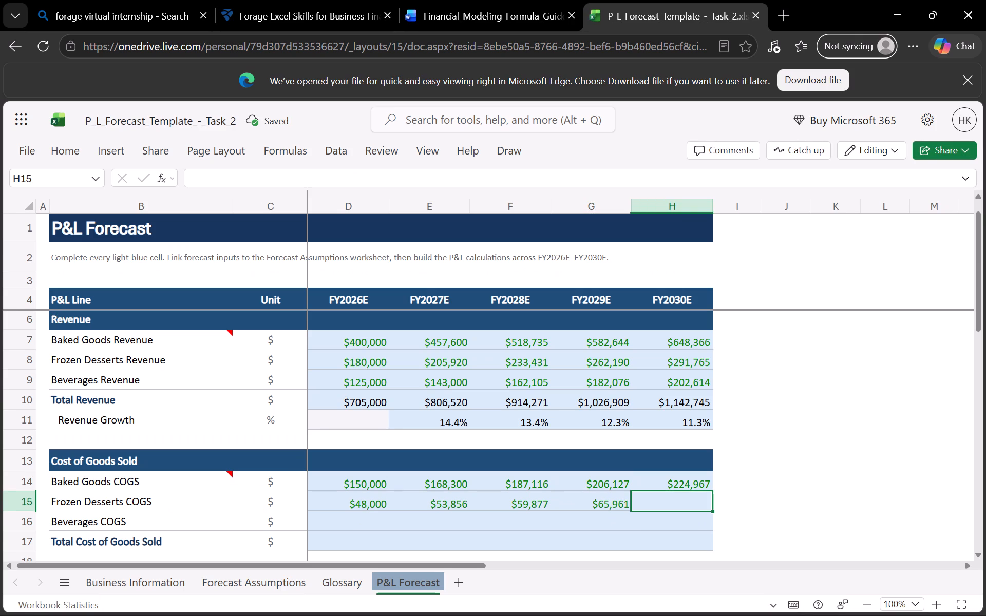
pyautogui.press('=')
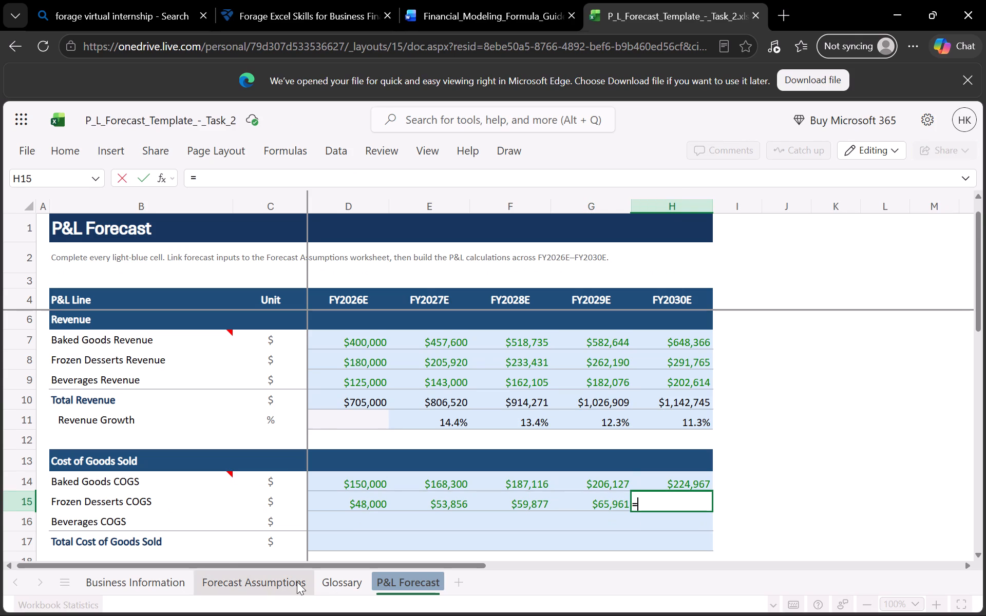
pyautogui.click(297, 582)
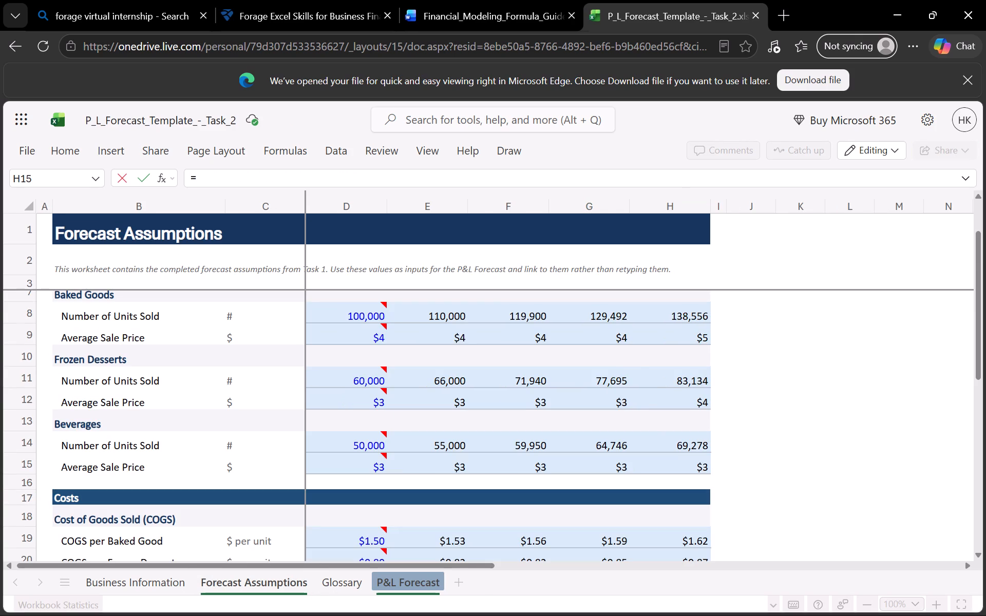
pyautogui.click(687, 383)
pyautogui.hotkey('shift', '*')
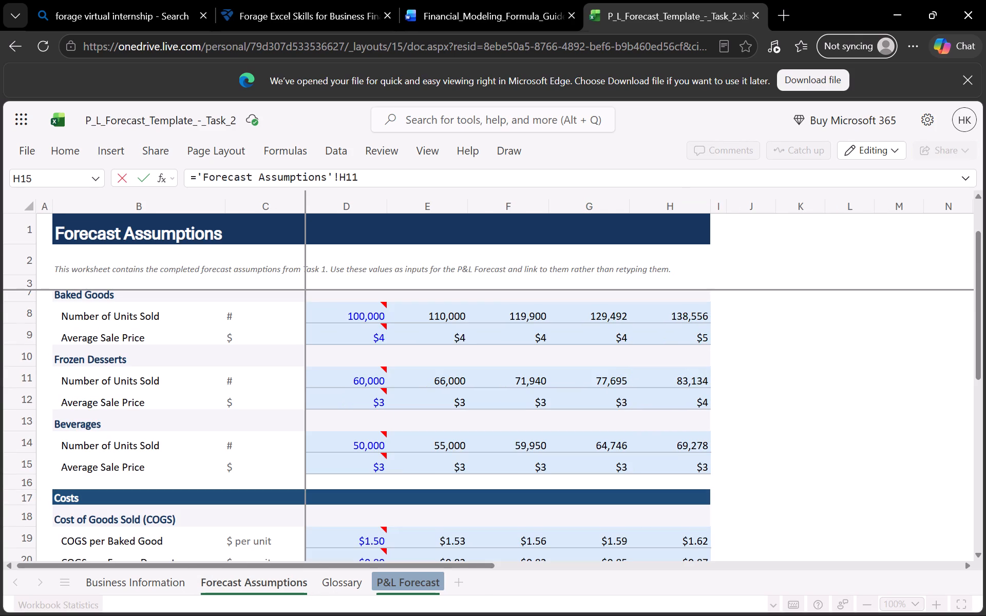
pyautogui.scroll(-1, 683, 537)
pyautogui.click(695, 525)
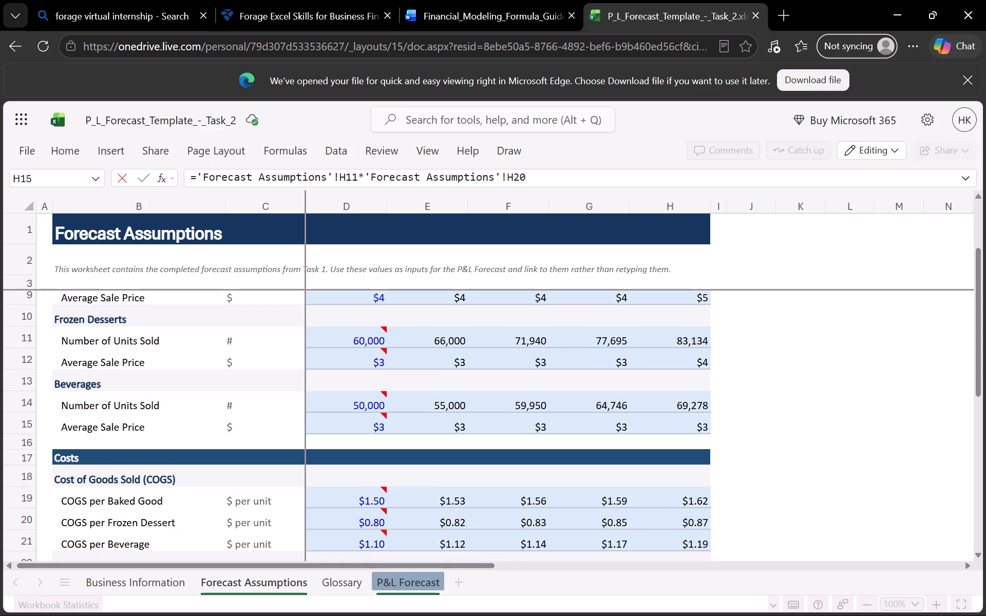
pyautogui.press('Return')
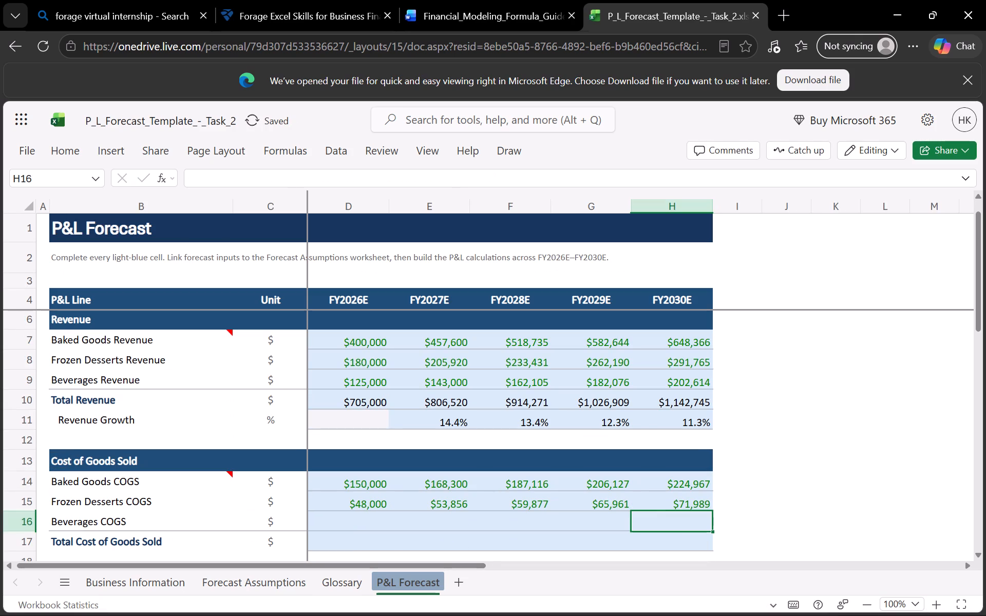
# Calculate FY2026E Beverages COGS in D16 as Forecast Assumptions units sold D14 times COGS per beverage D21.
pyautogui.click(342, 522)
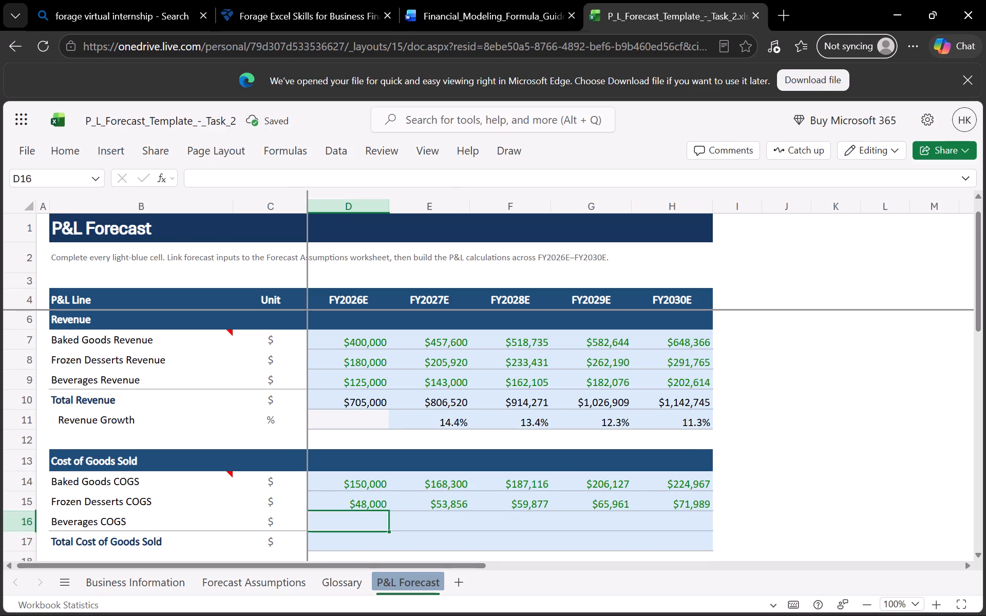
pyautogui.press('=')
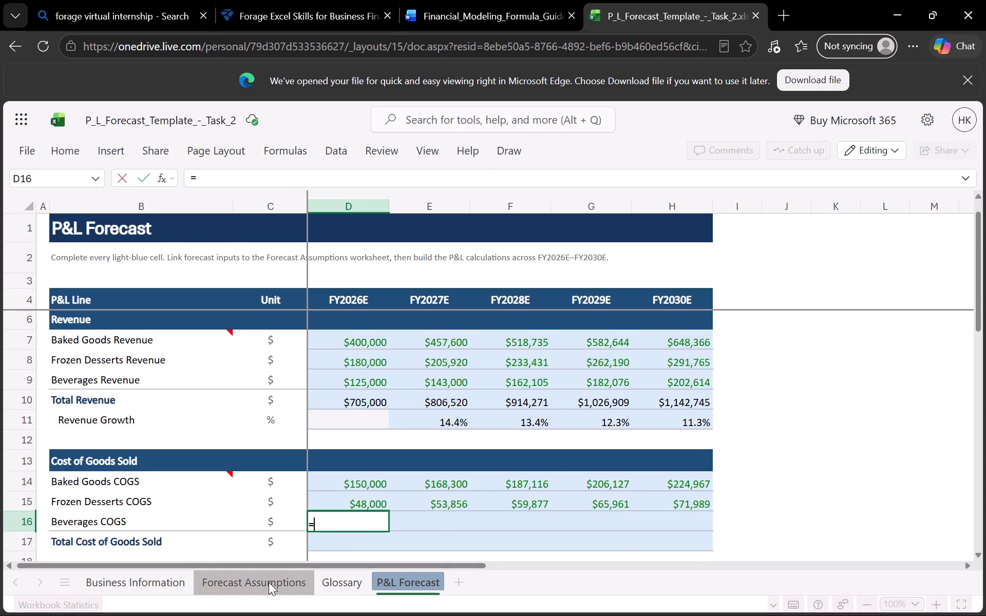
pyautogui.click(269, 582)
pyautogui.click(370, 443)
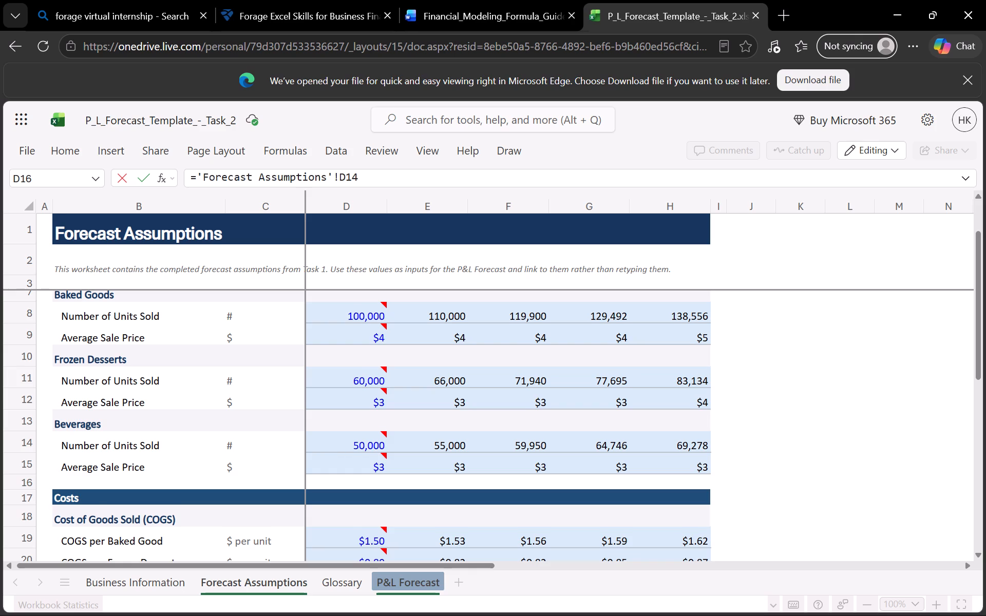
pyautogui.scroll(-2, 370, 443)
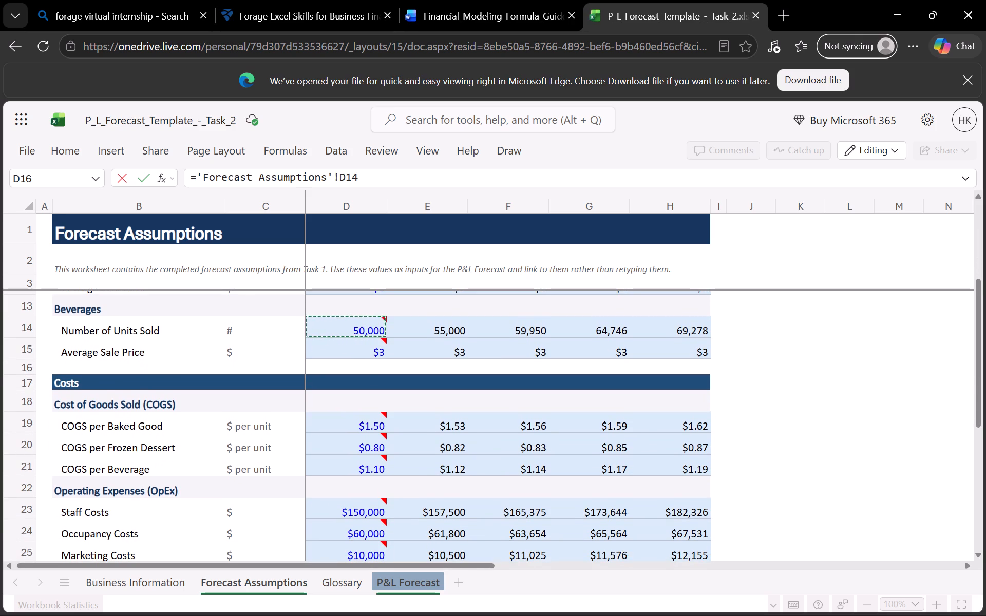
pyautogui.hotkey('shift', '*')
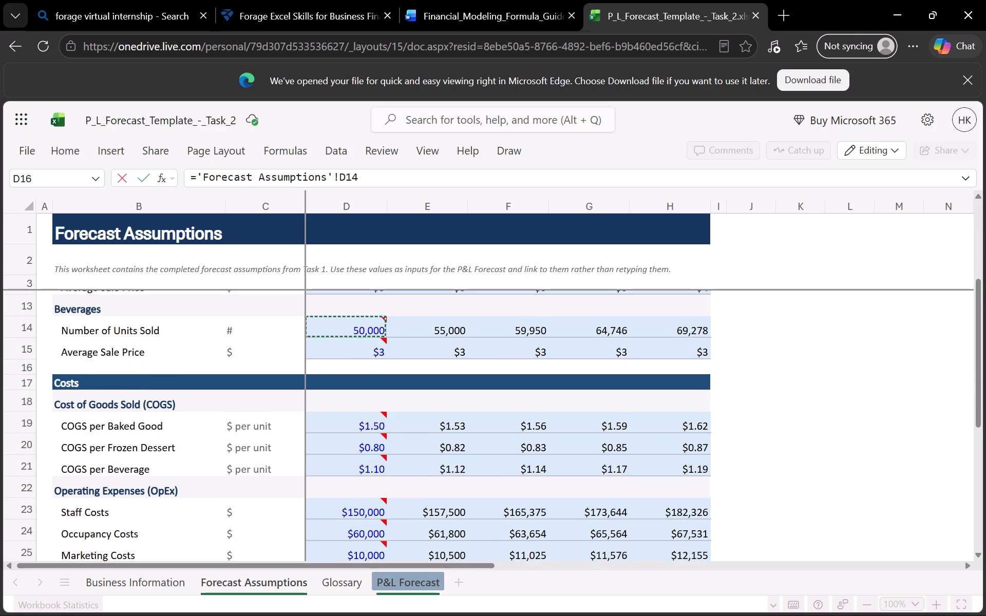
pyautogui.click(377, 458)
pyautogui.press('Return')
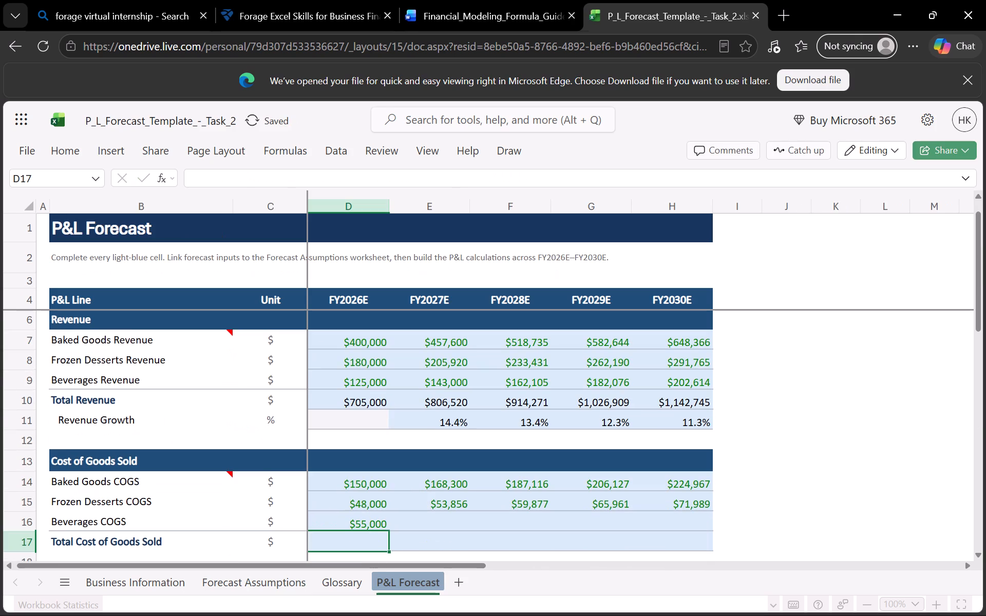
# Calculate FY2027E Beverages COGS in E16 as Forecast Assumptions units sold E14 times COGS per beverage E21.
pyautogui.click(454, 524)
pyautogui.press('=')
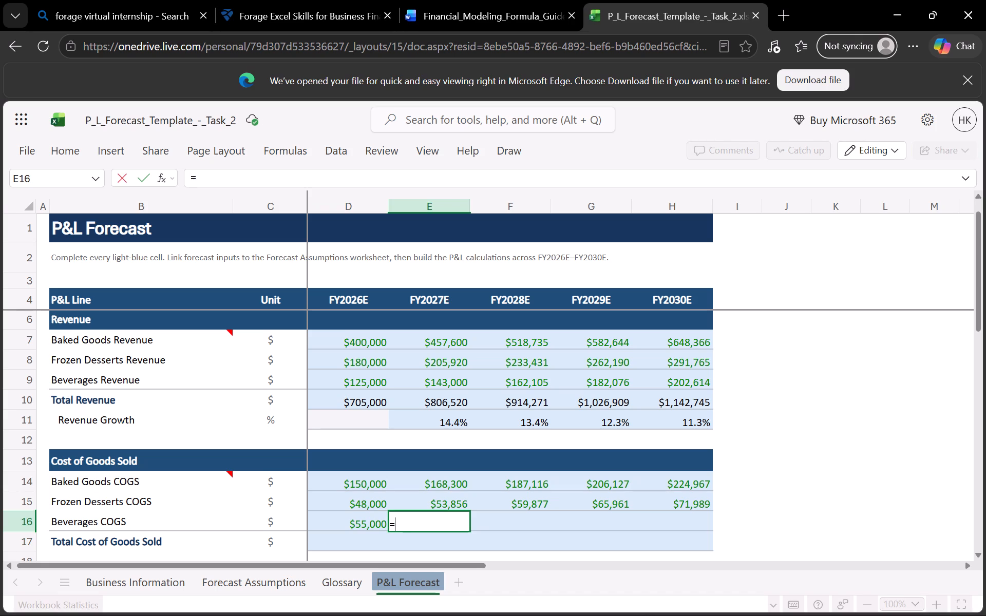
pyautogui.click(261, 578)
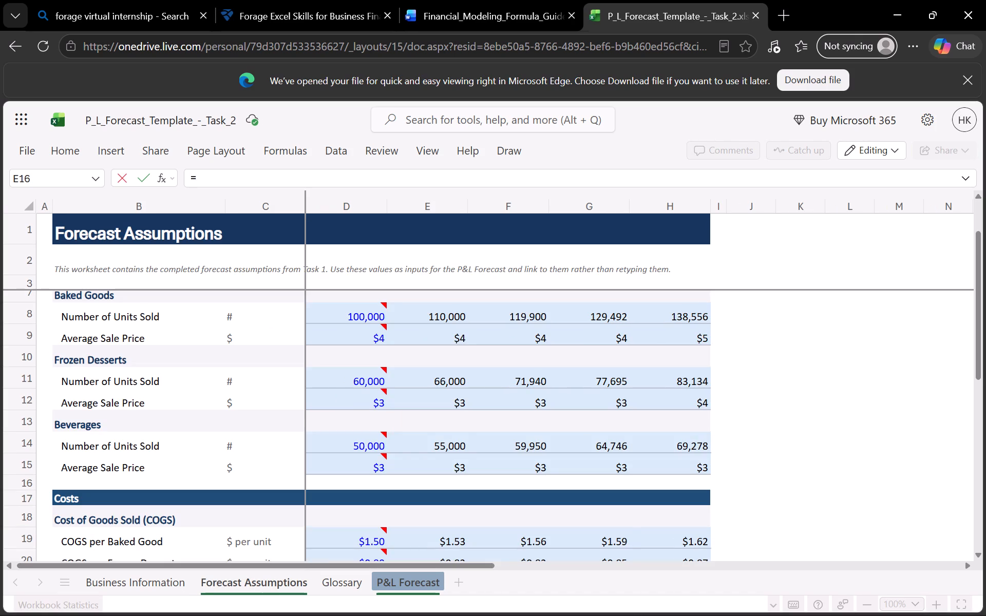
pyautogui.click(458, 441)
pyautogui.hotkey('shift', '*')
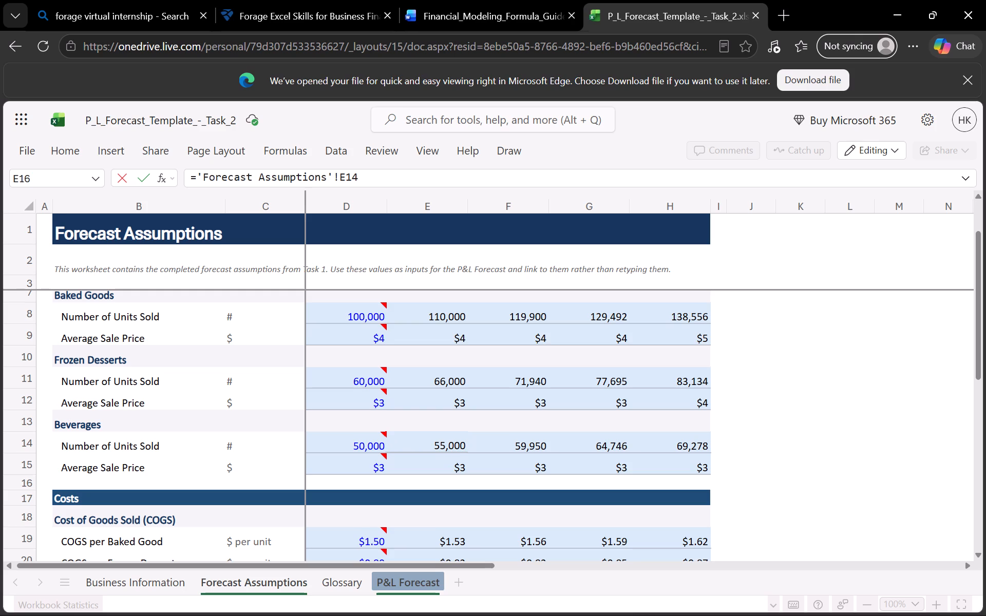
pyautogui.scroll(-1, 464, 410)
pyautogui.click(459, 495)
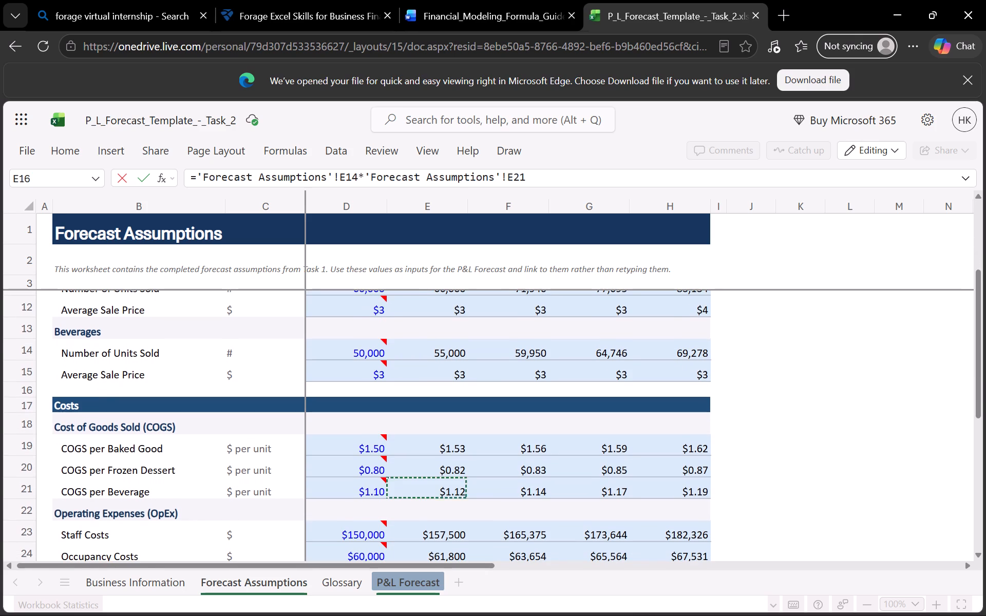
pyautogui.press('Return')
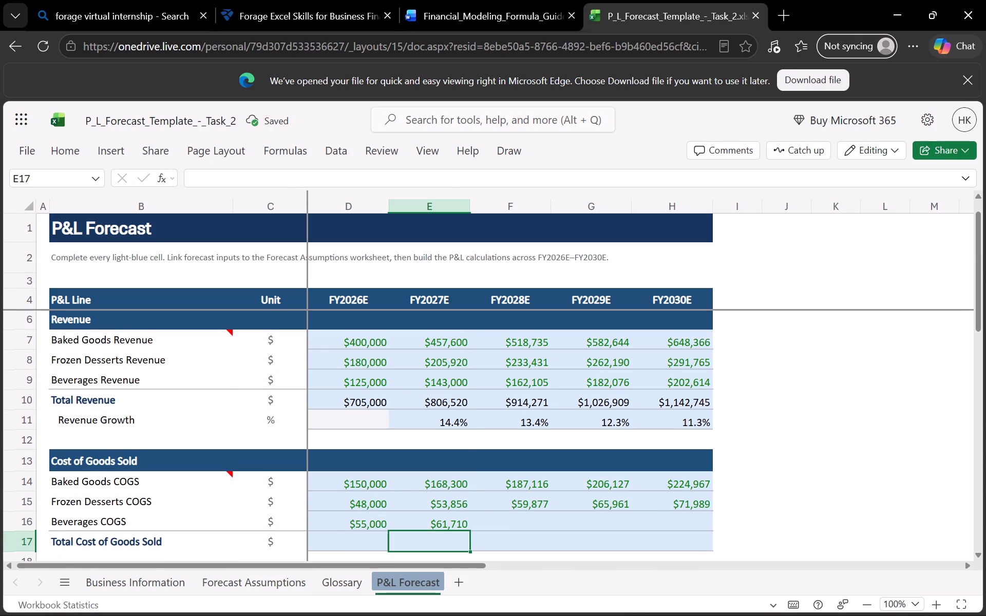
# Calculate FY2028E Beverages COGS in F16 as Forecast Assumptions units sold F14 times COGS per beverage F21.
pyautogui.click(538, 515)
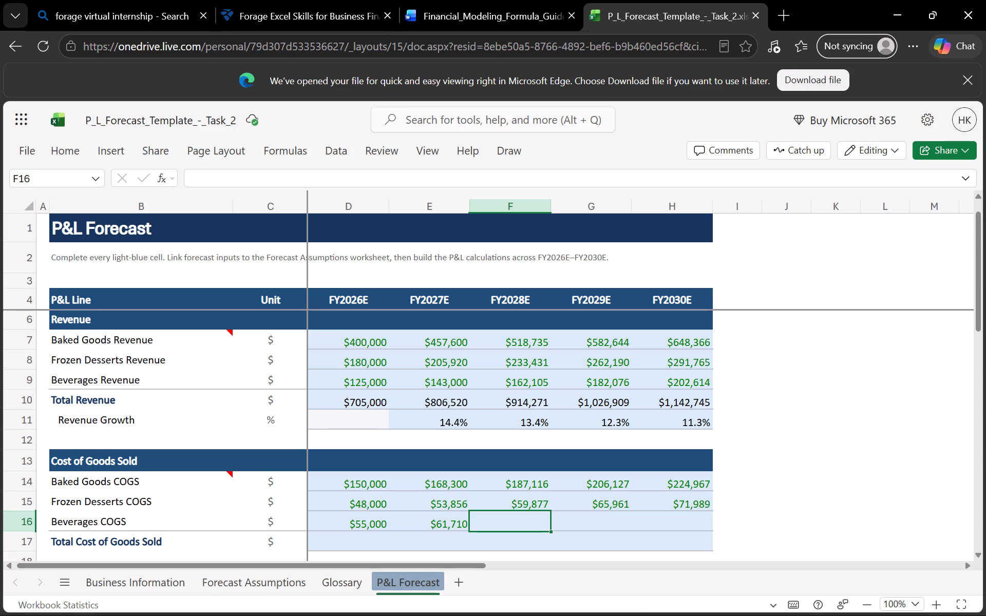
pyautogui.press('=')
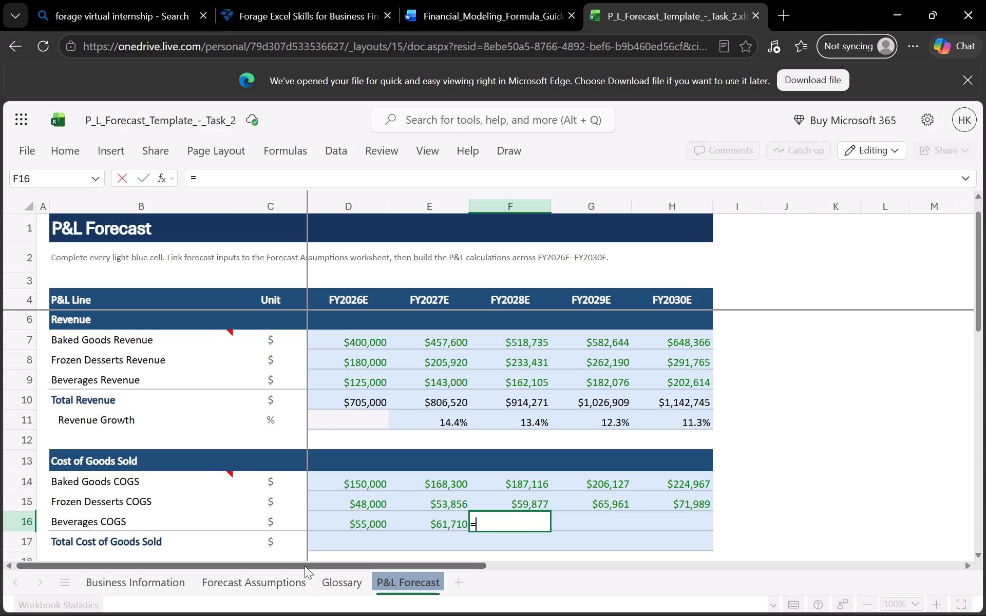
pyautogui.click(296, 575)
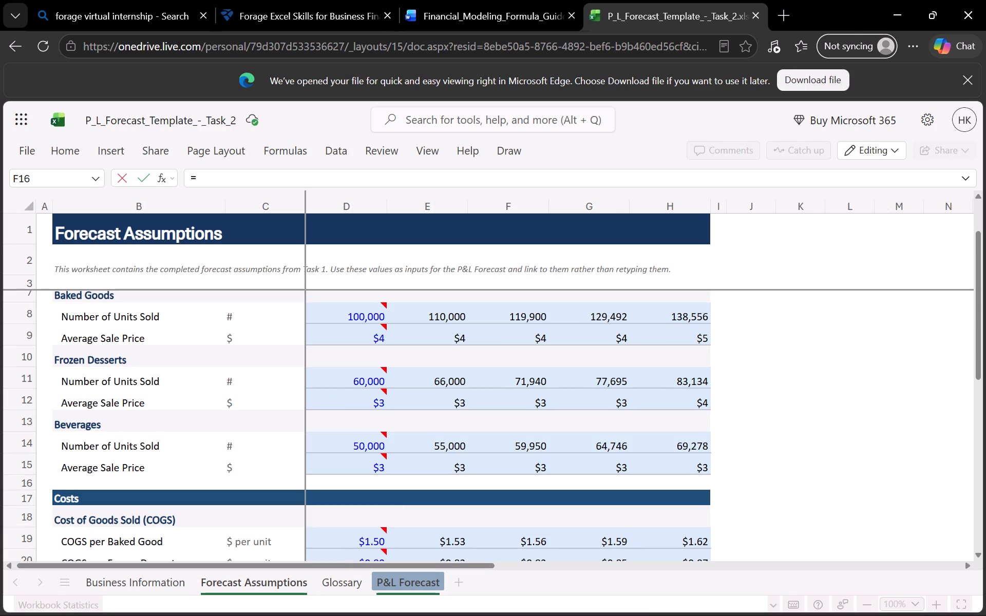
pyautogui.click(528, 440)
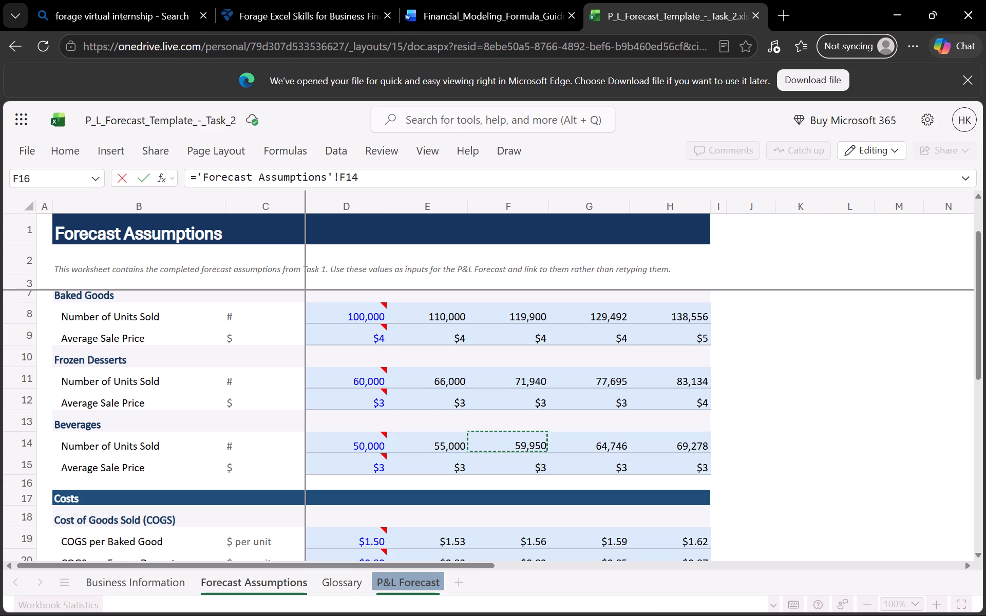
pyautogui.hotkey('shift', '*')
pyautogui.scroll(-1, 528, 440)
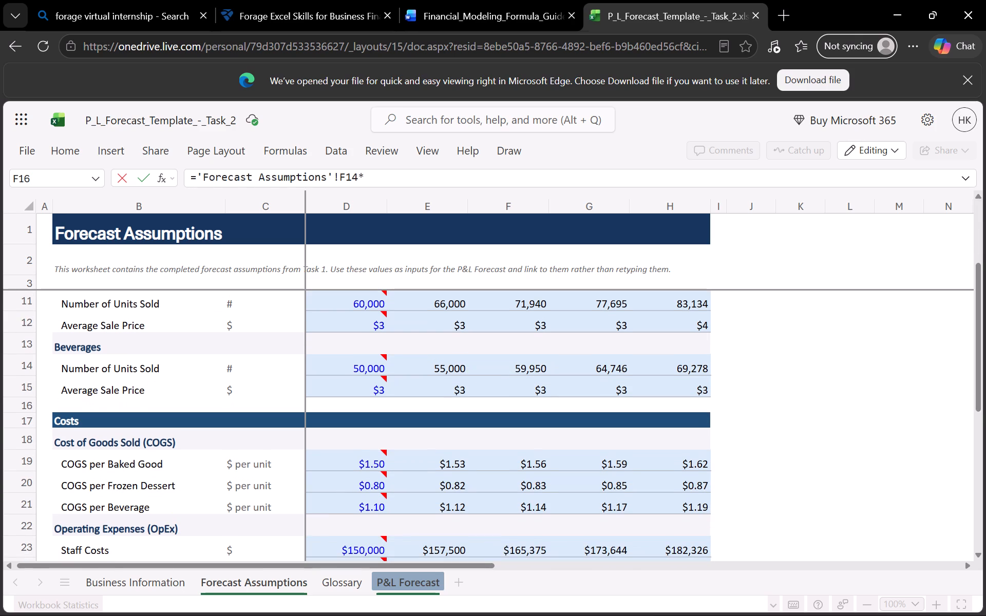
pyautogui.click(532, 513)
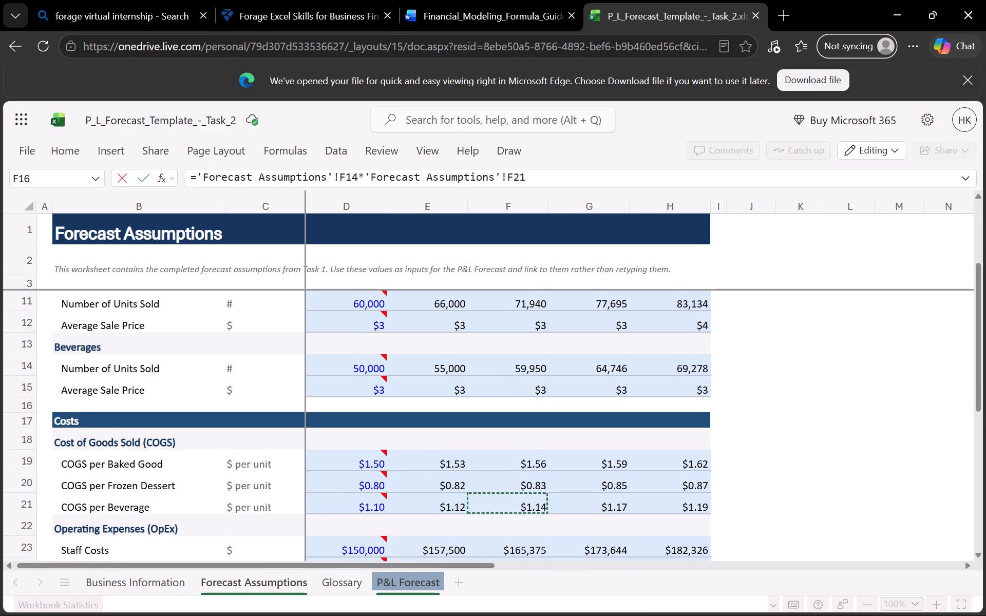
pyautogui.press('Return')
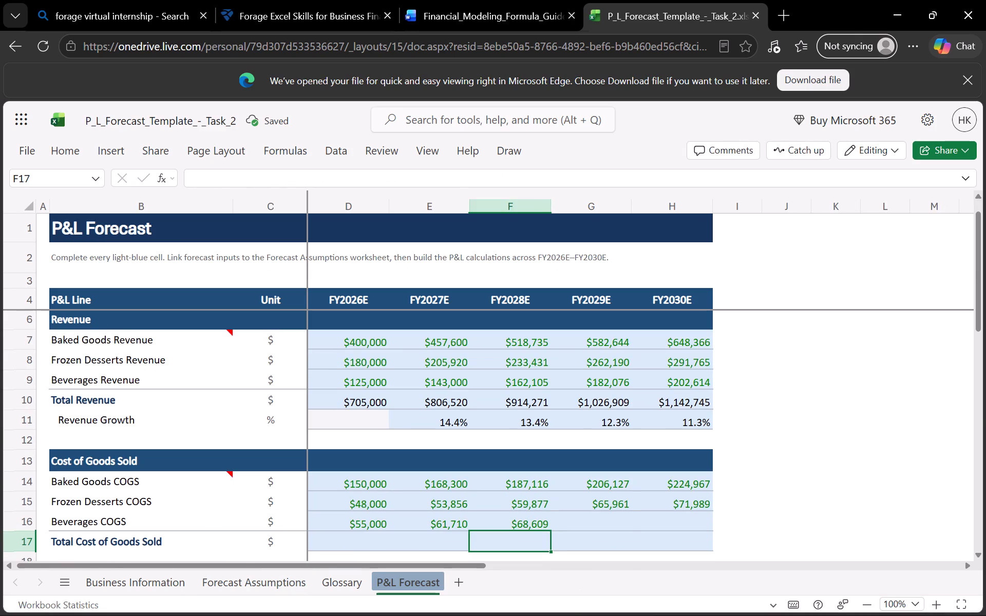
# Calculate FY2029E Beverages COGS in G16 as Forecast Assumptions units sold G14 times COGS per beverage G21.
pyautogui.click(623, 521)
pyautogui.press('=')
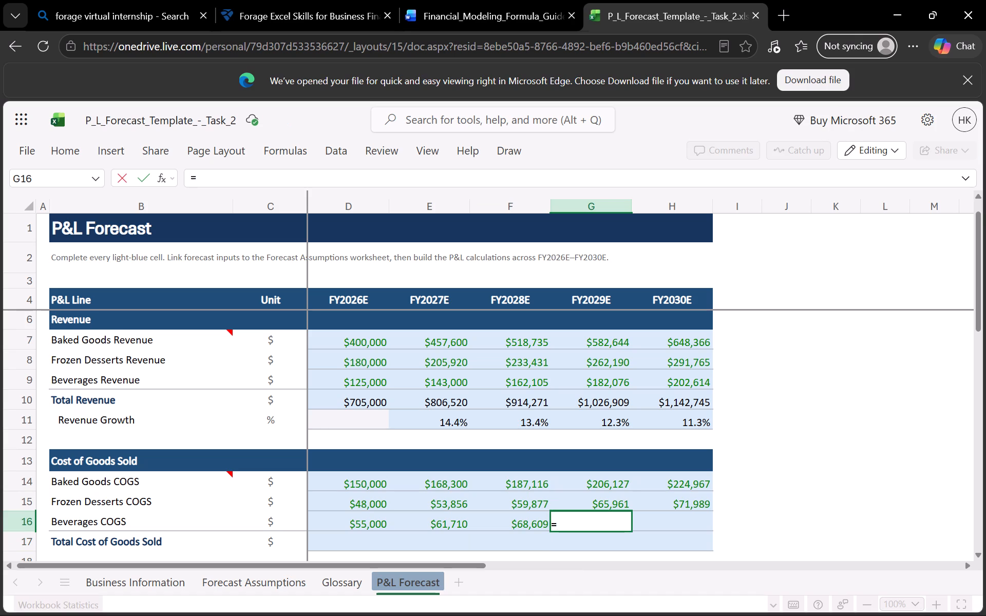
pyautogui.click(299, 583)
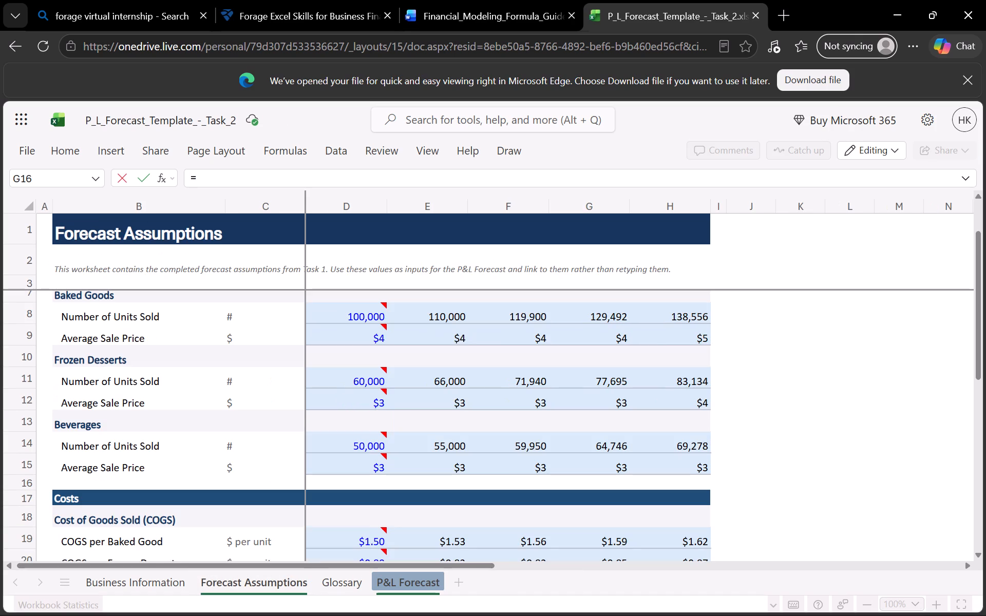
pyautogui.click(614, 439)
pyautogui.scroll(-1, 614, 439)
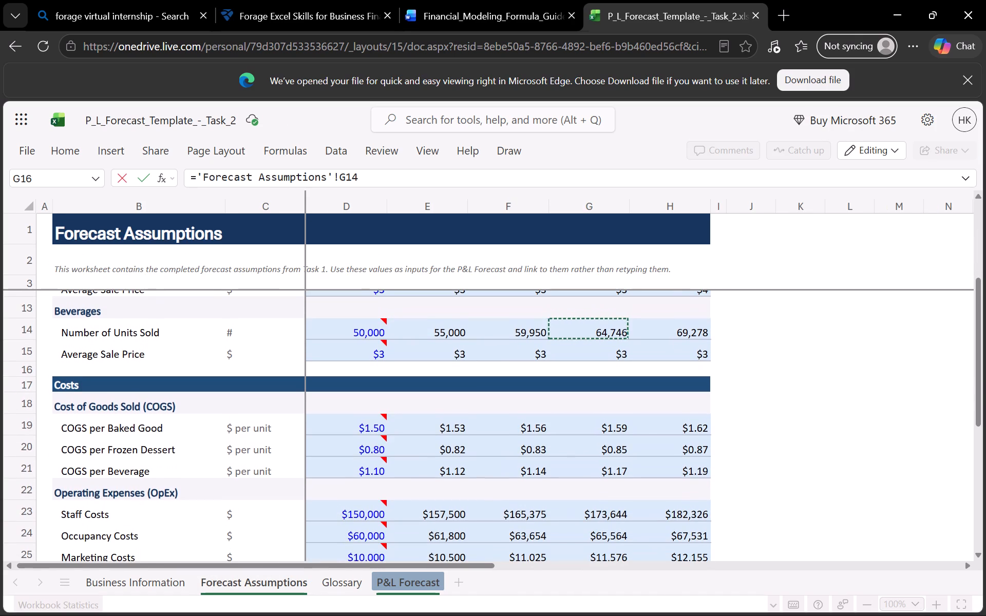
pyautogui.hotkey('shift', '*')
pyautogui.click(615, 473)
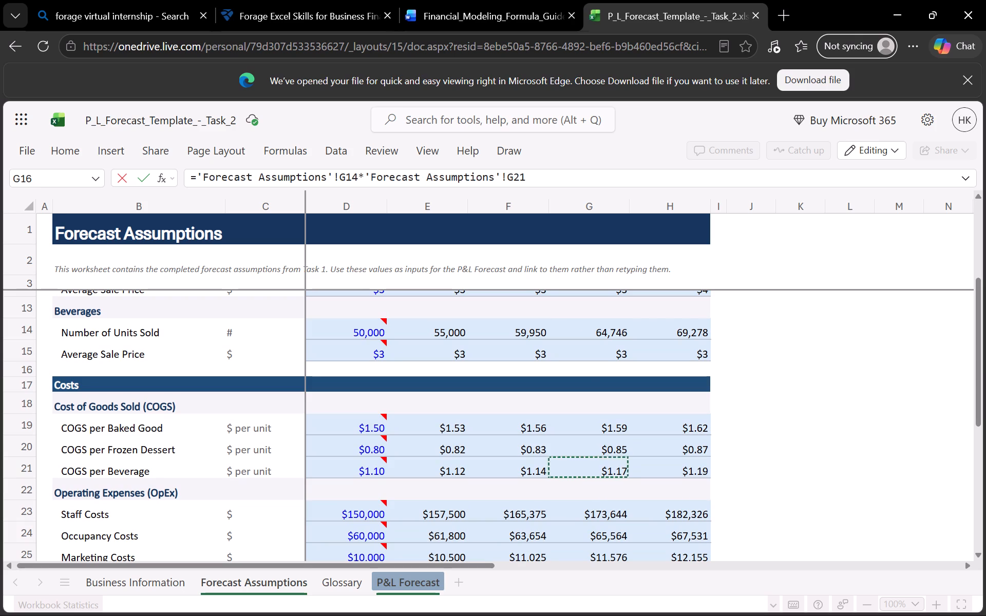
pyautogui.press('Return')
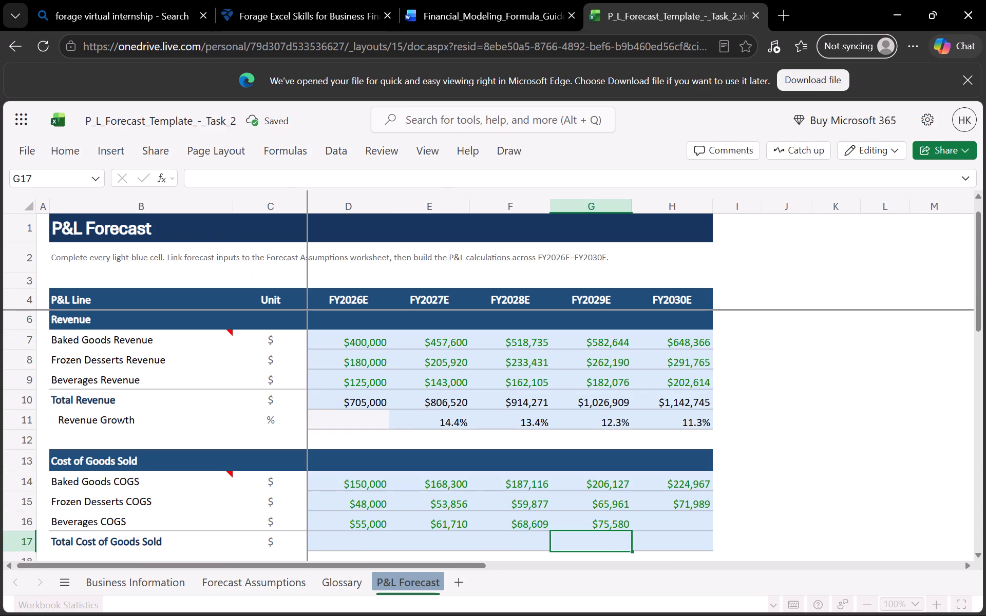
# Calculate FY2030E Beverages COGS in H16 as Forecast Assumptions units sold H14 times COGS per beverage H21.
pyautogui.click(688, 515)
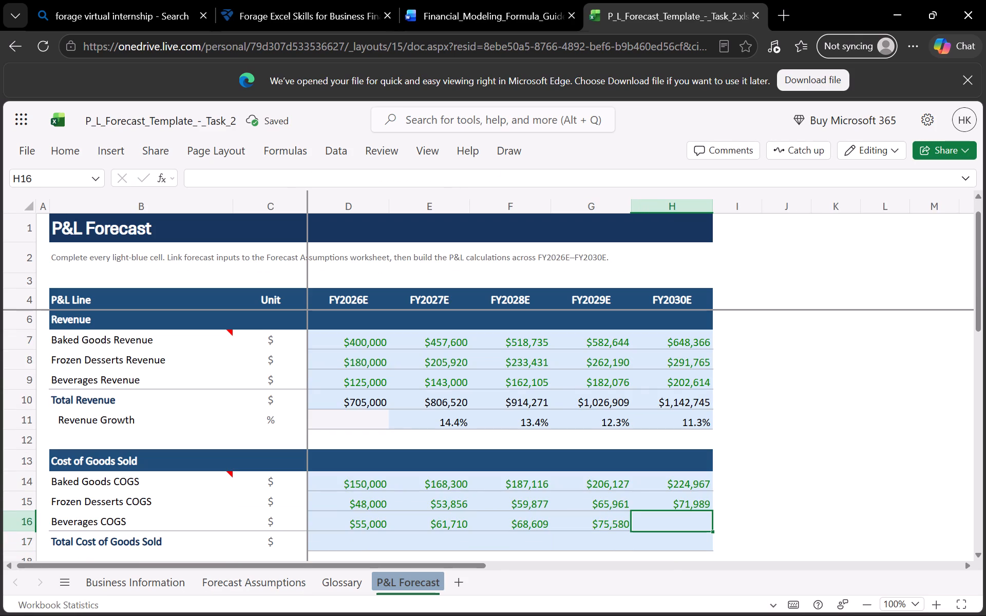
pyautogui.press('=')
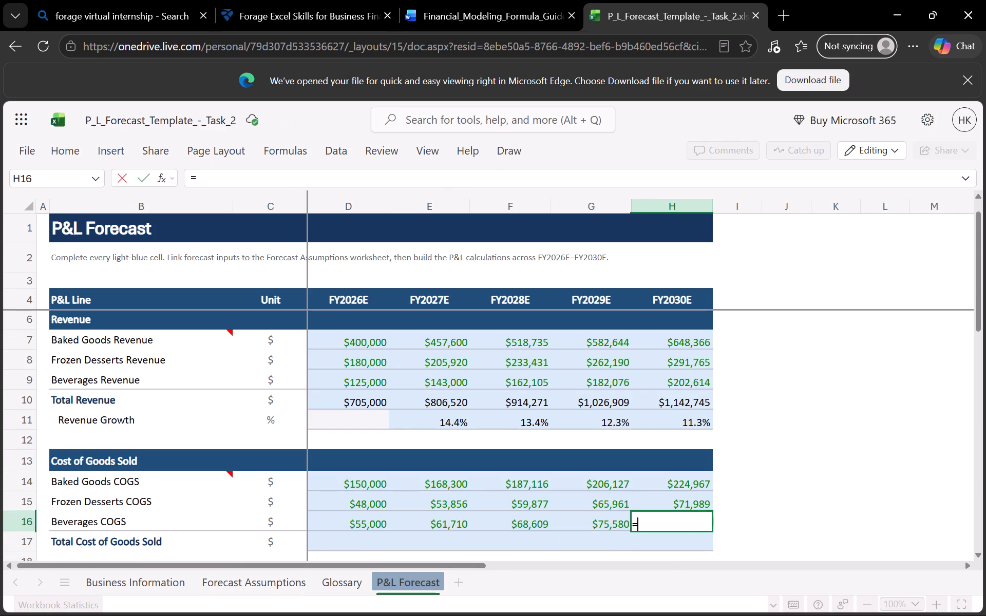
pyautogui.click(306, 572)
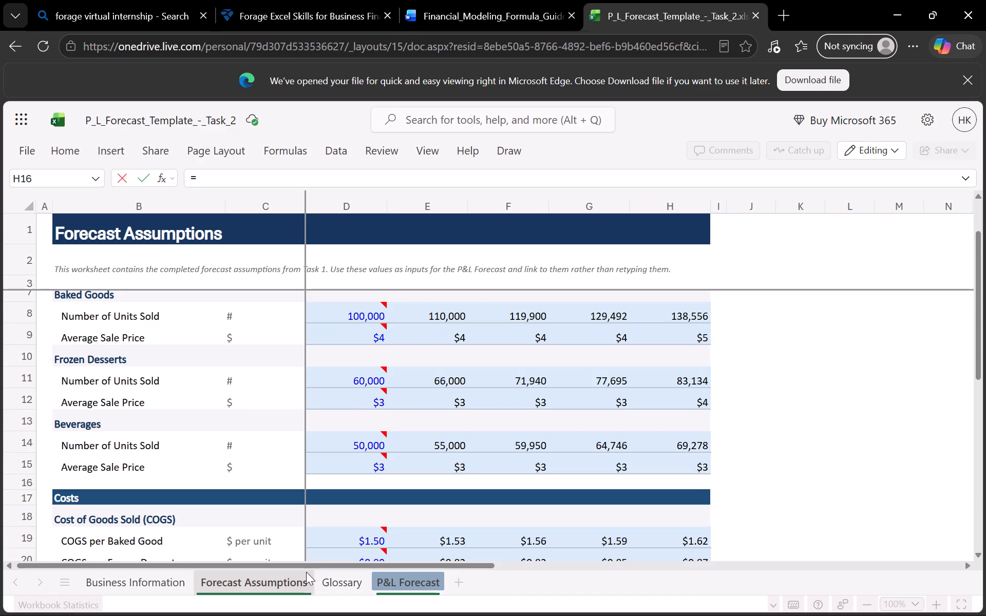
pyautogui.click(686, 448)
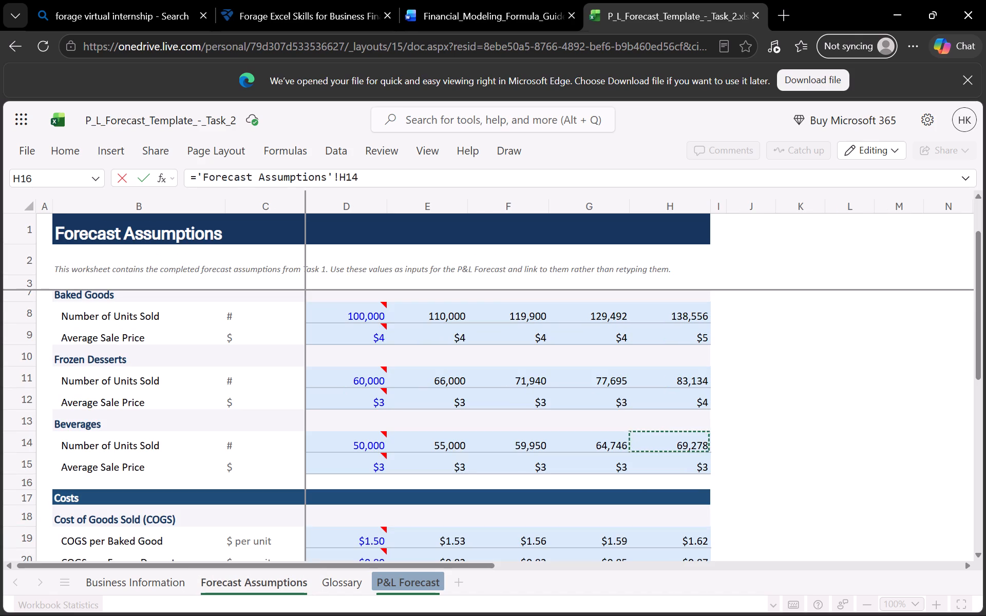
pyautogui.hotkey('shift', '*')
pyautogui.scroll(-1, 686, 448)
pyautogui.click(700, 523)
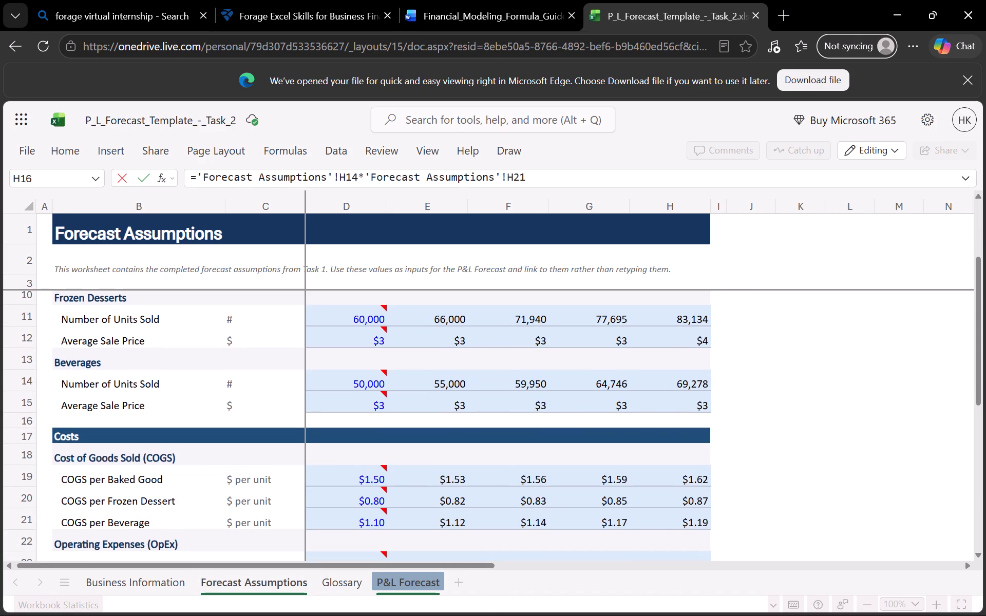
pyautogui.press('Return')
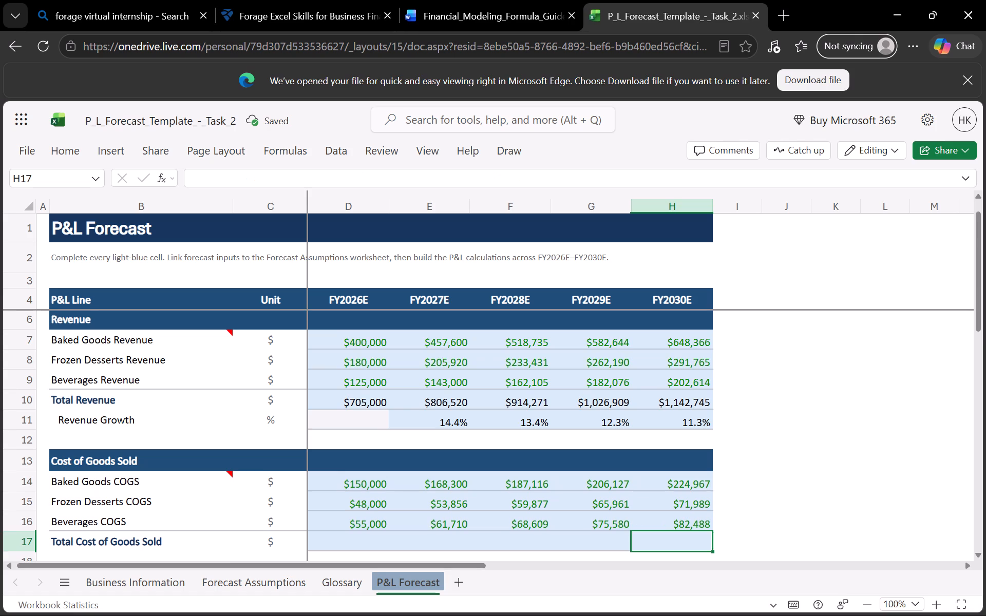
# Calculate FY2026E Total Cost of Goods Sold in D17 with the formula =SUM(D13:D16).
pyautogui.scroll(-1, 633, 501)
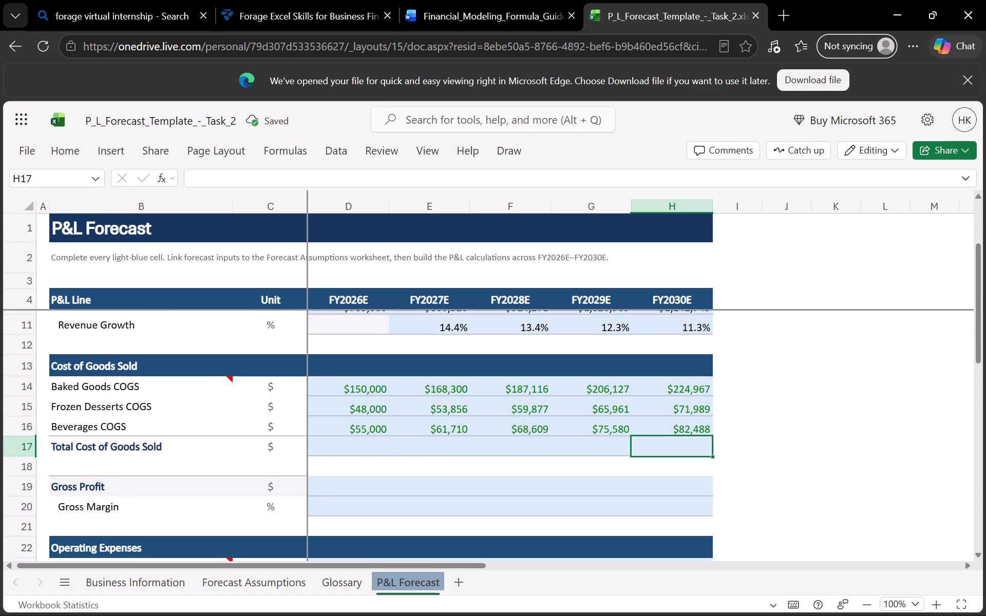
pyautogui.click(355, 447)
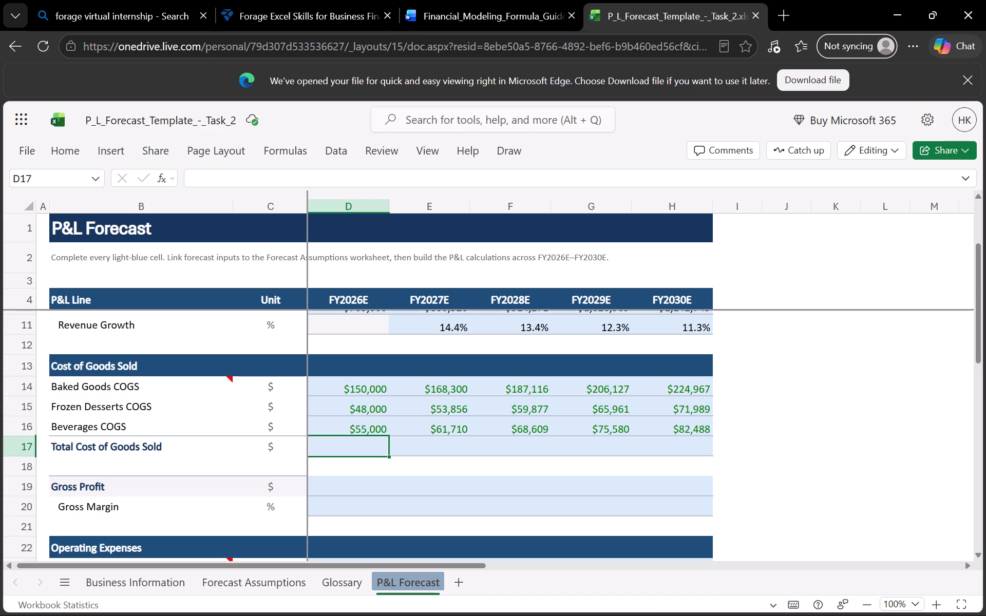
pyautogui.press('=')
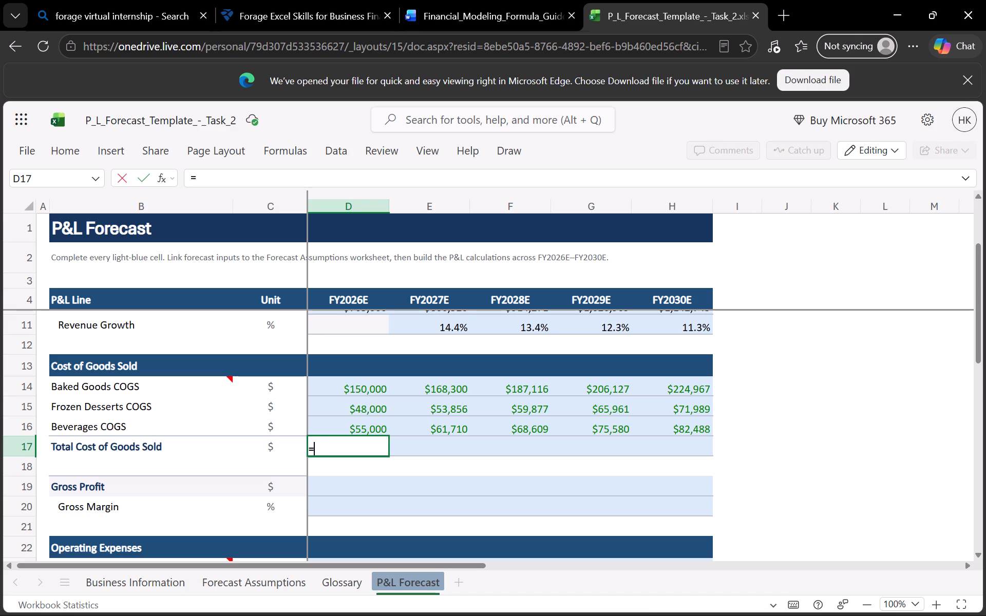
pyautogui.write('sum')
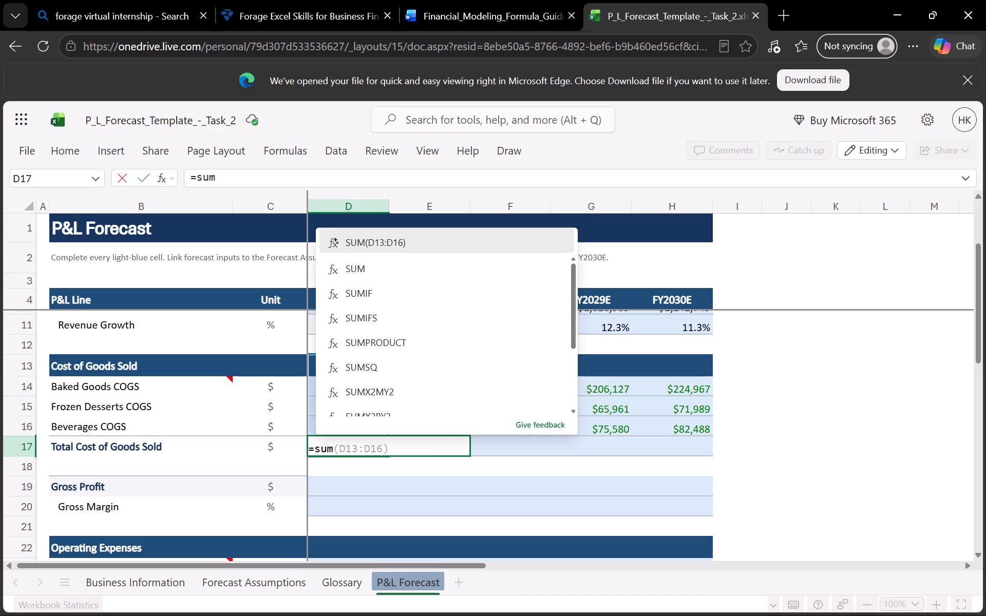
pyautogui.click(404, 243)
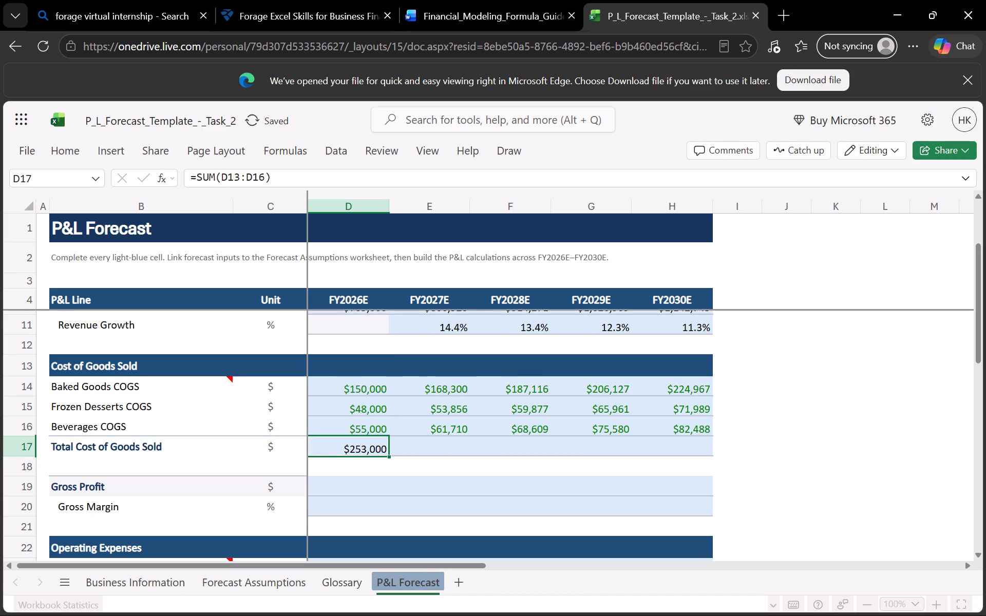
# Calculate Total Cost of Goods Sold for FY2027E–FY2030E in E17:H17, each summing rows 13 to 16 of its own column, e.g. =SUM(E13:E16).
pyautogui.click(437, 450)
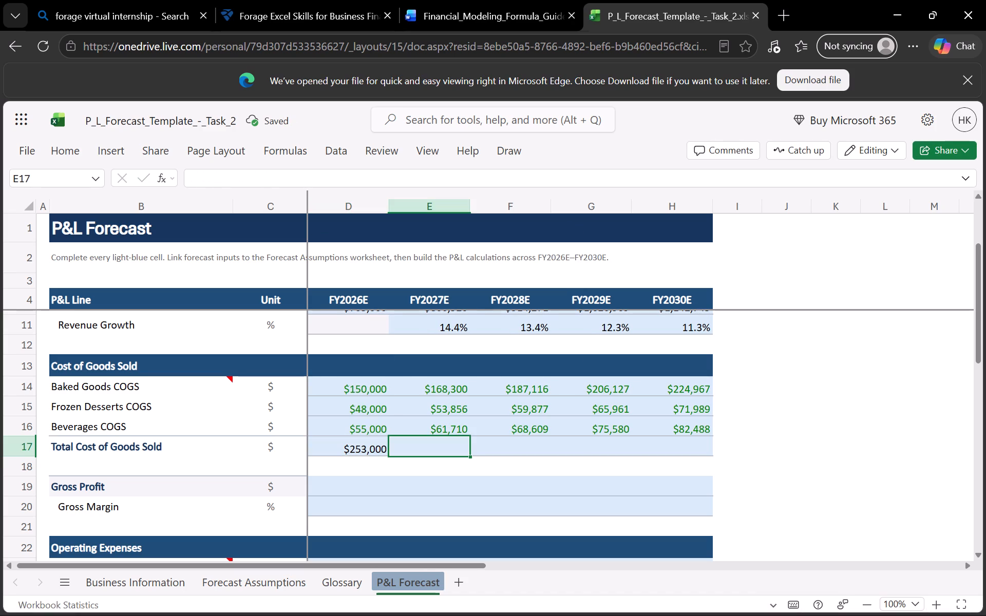
pyautogui.write('=sum')
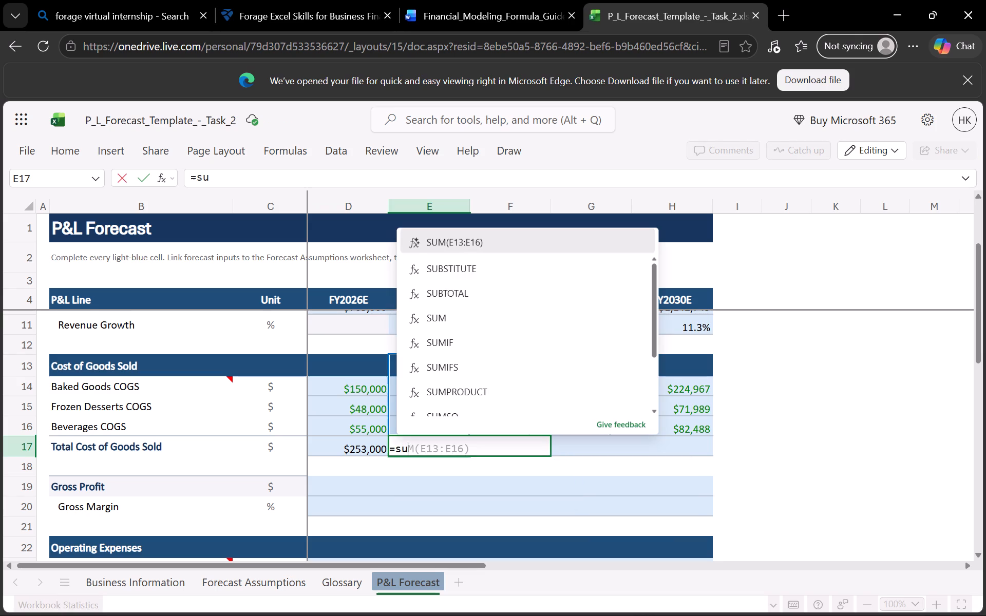
pyautogui.click(491, 244)
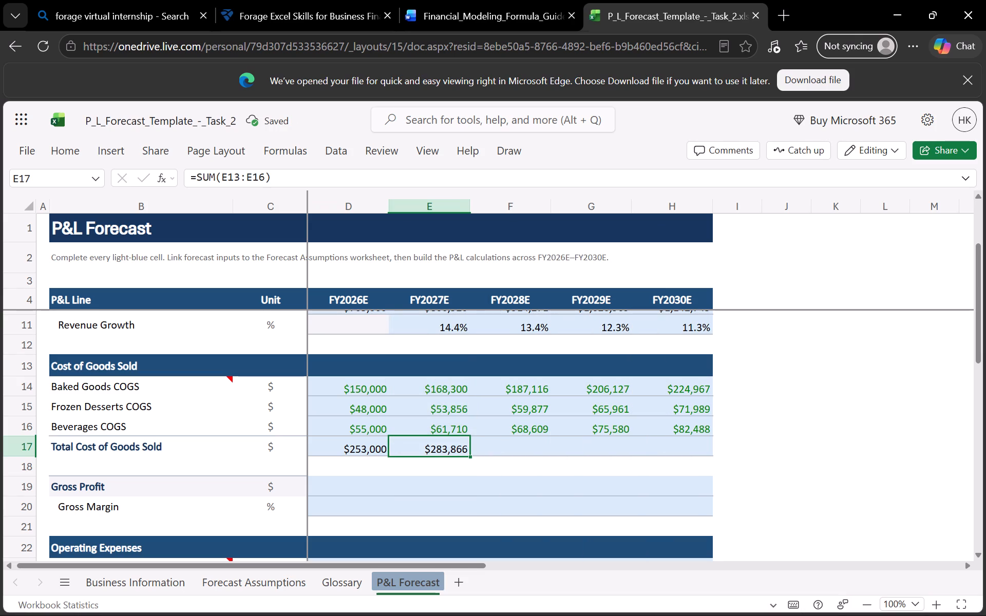
pyautogui.click(542, 441)
pyautogui.write('=sum')
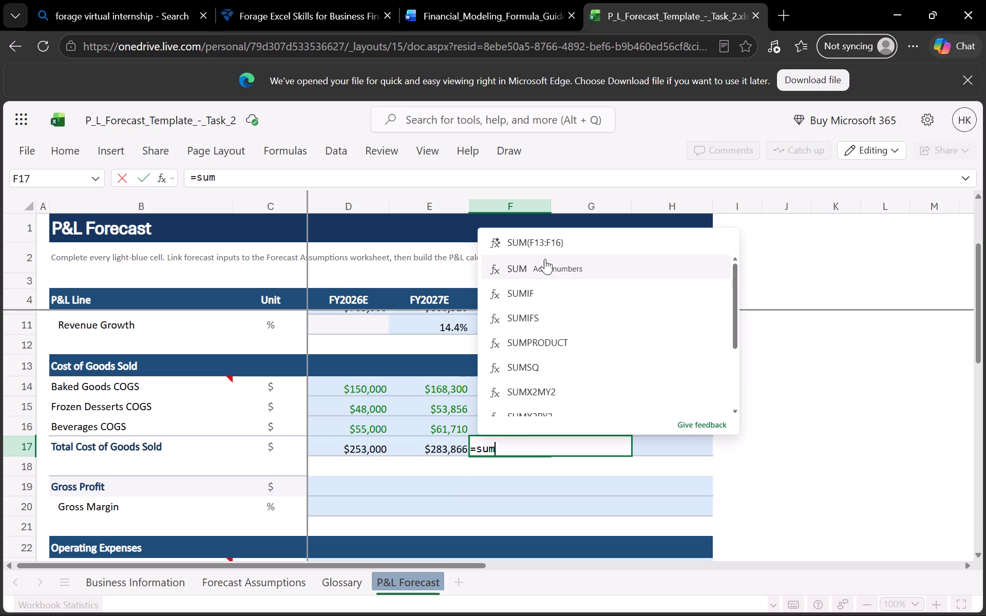
pyautogui.click(545, 243)
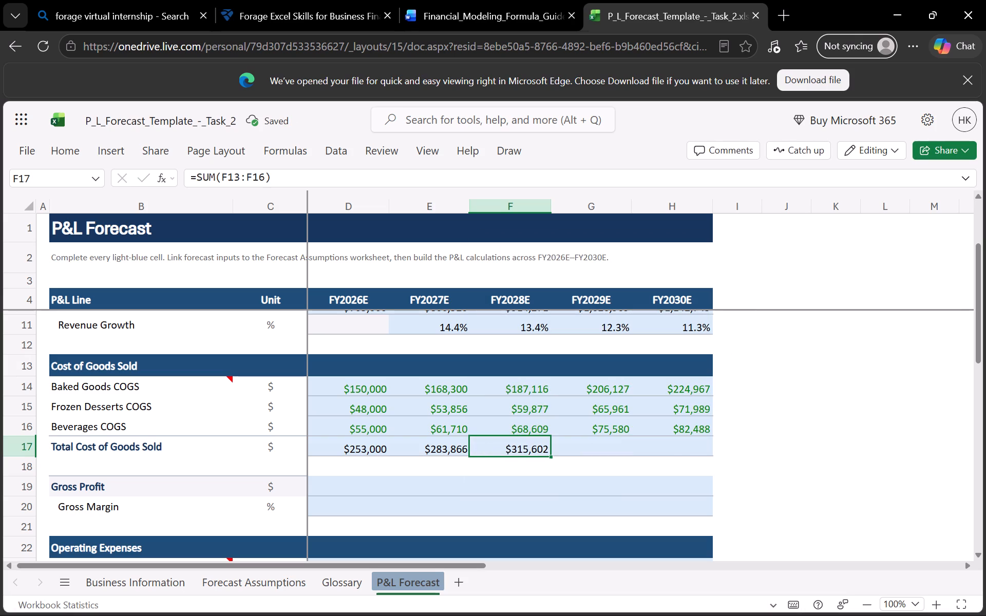
pyautogui.click(618, 463)
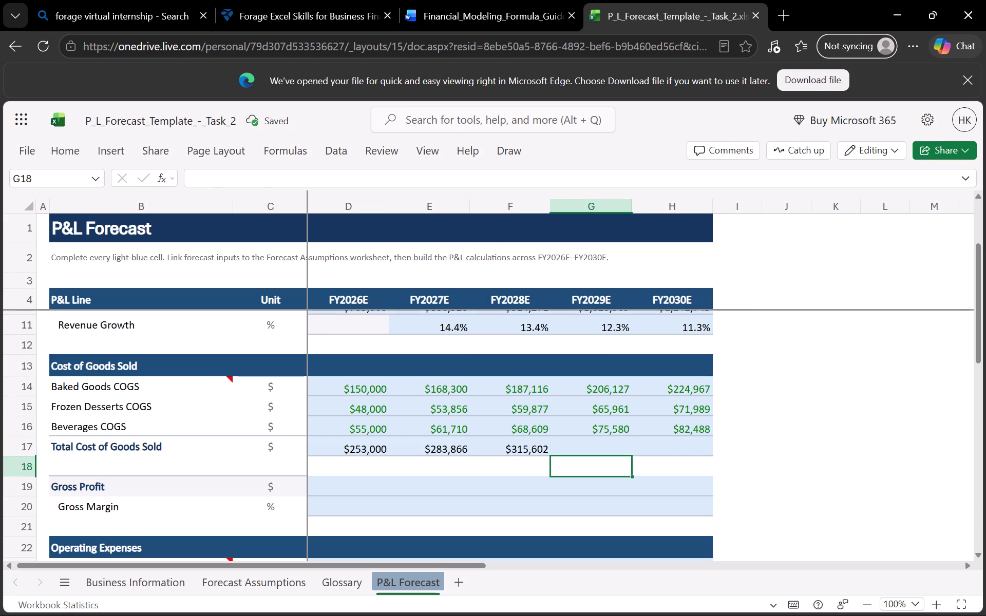
pyautogui.click(621, 451)
pyautogui.write('=sum')
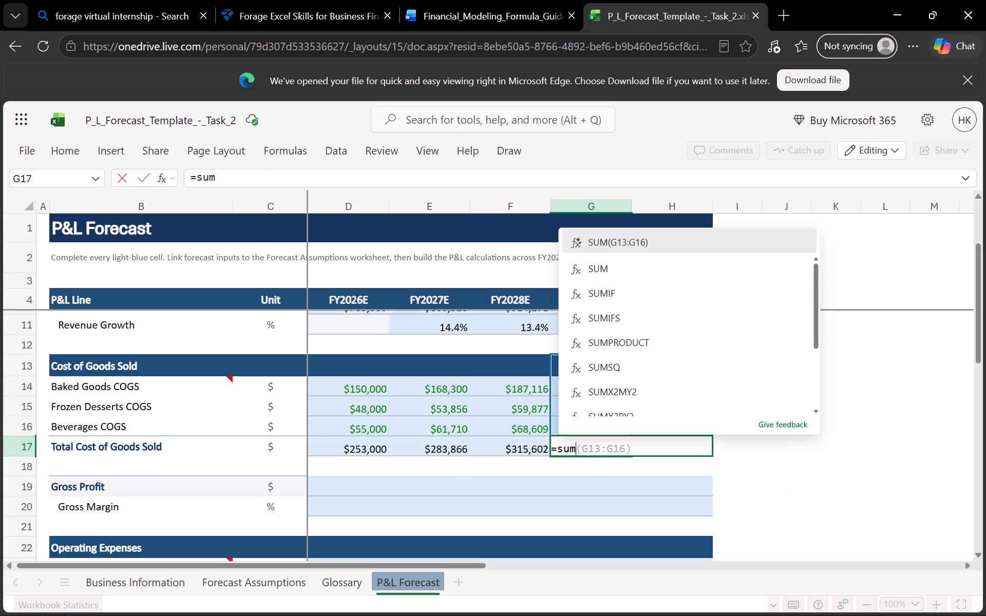
pyautogui.click(658, 238)
pyautogui.click(681, 445)
pyautogui.write('=sum')
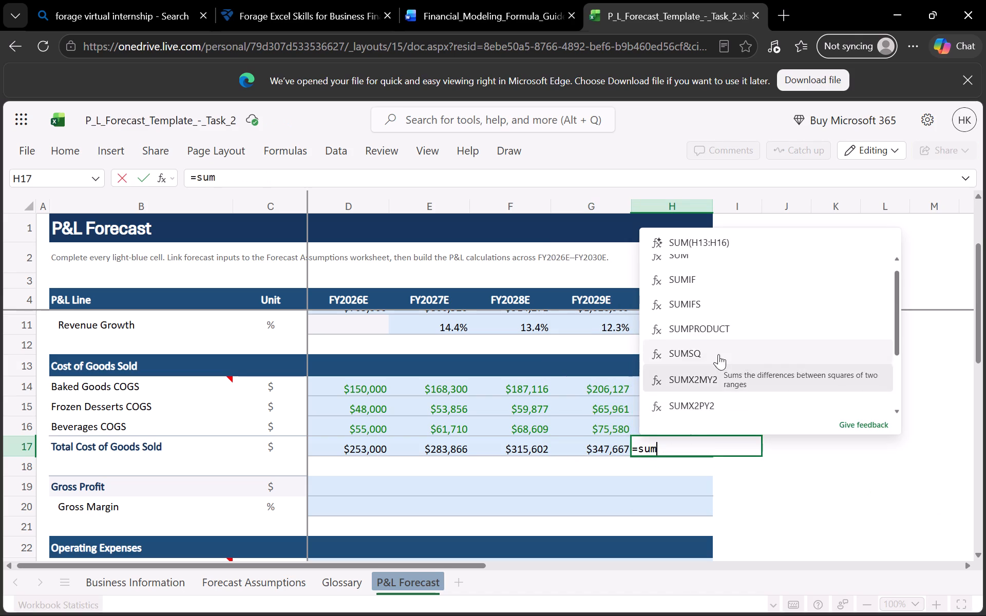
pyautogui.click(714, 232)
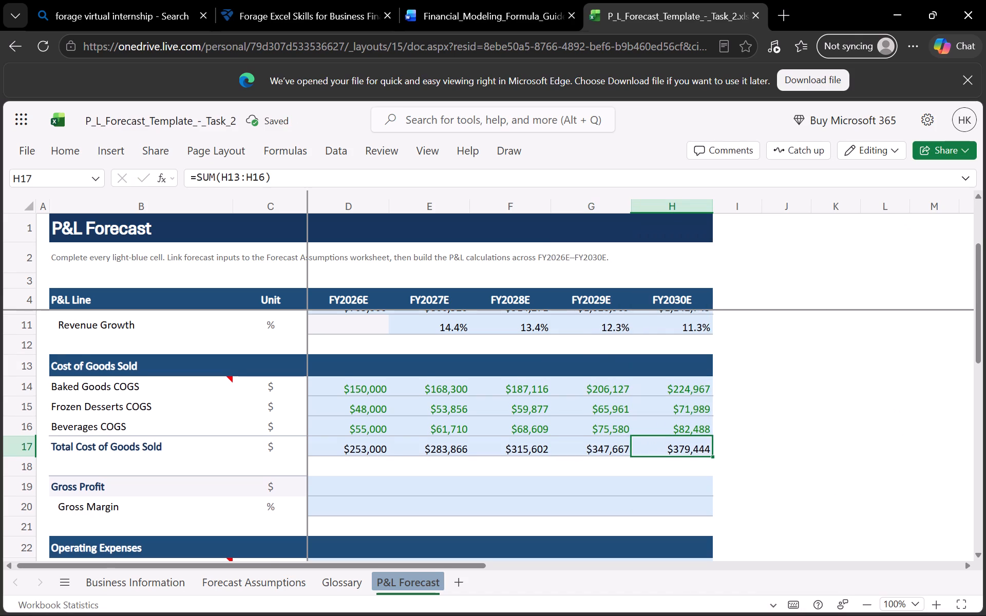
# Calculate FY2026E Gross Profit in D19 as Total Revenue minus Total Cost of Goods Sold with the formula =D10-D17.
pyautogui.scroll(-1, 576, 384)
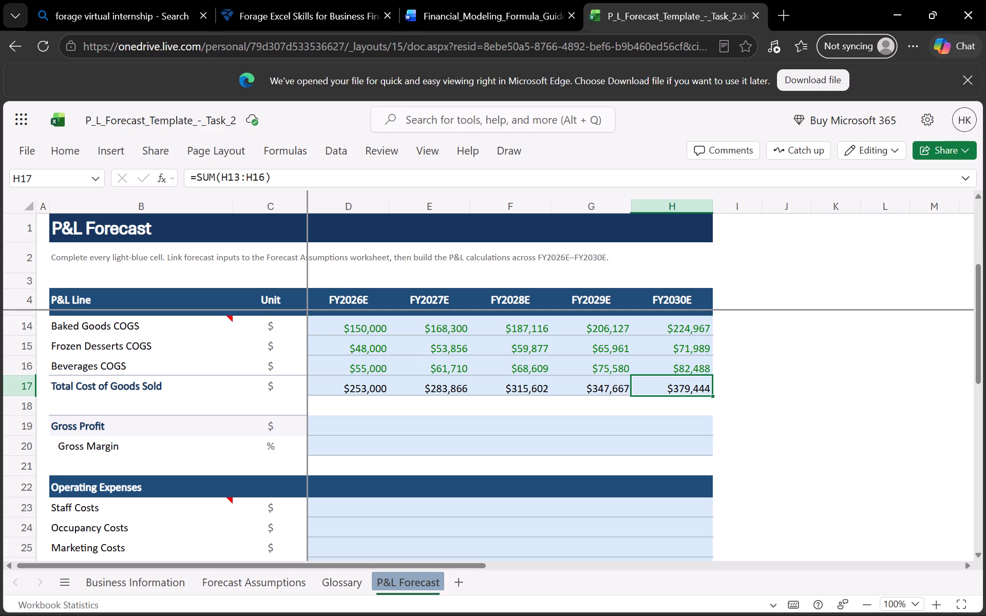
pyautogui.click(380, 430)
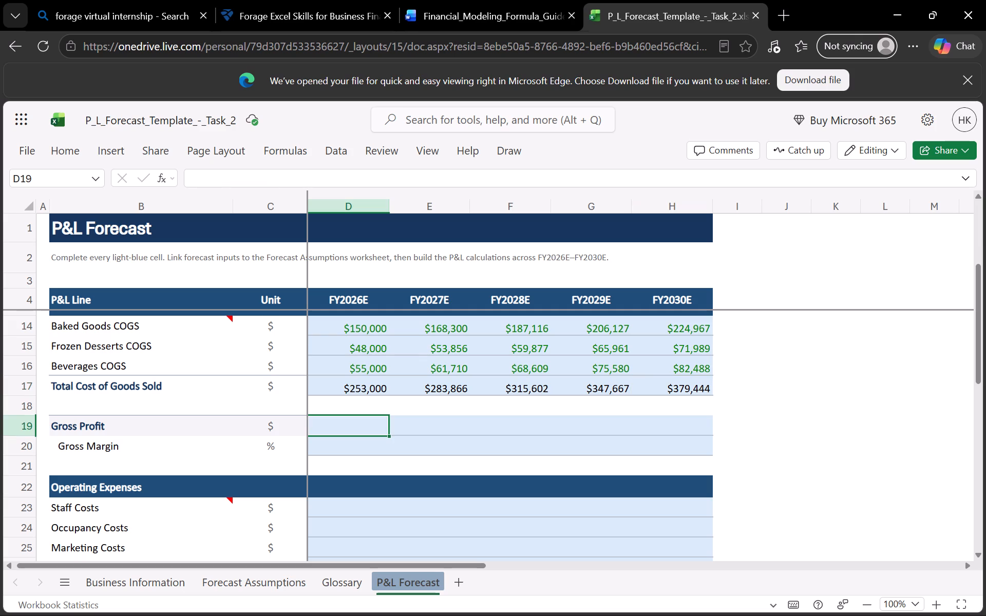
pyautogui.press('=')
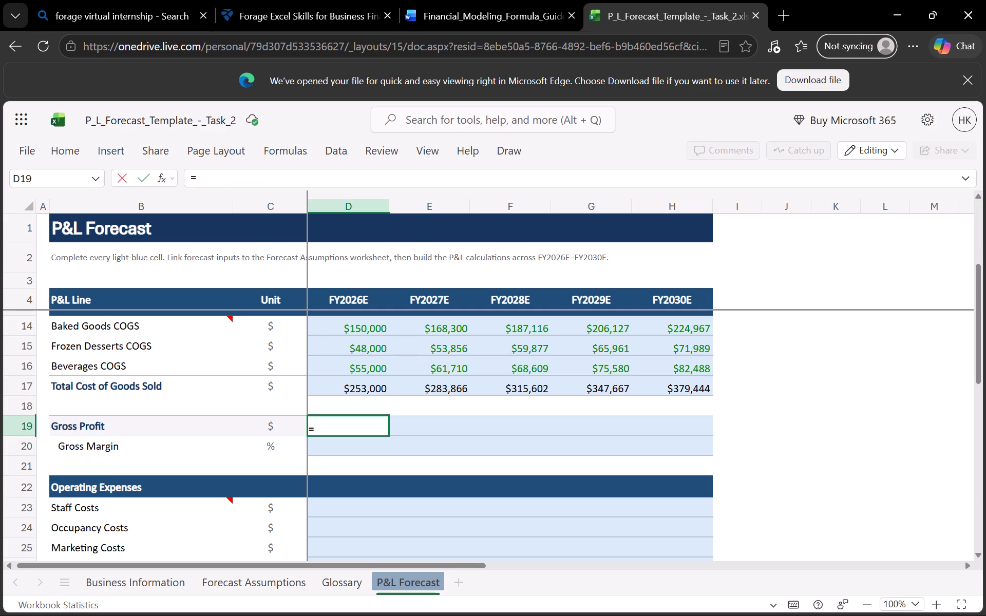
pyautogui.scroll(2, 401, 361)
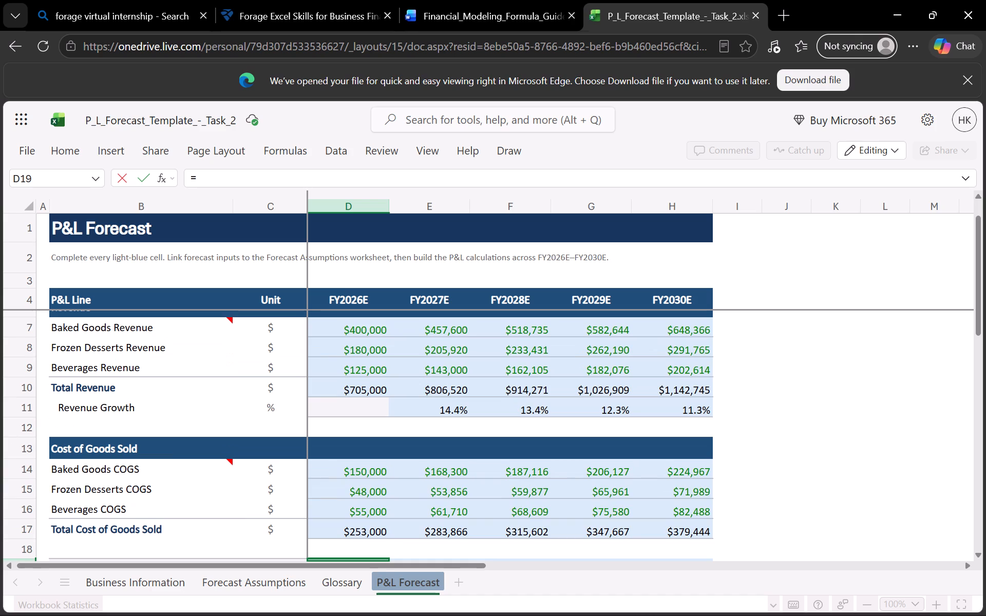
pyautogui.click(381, 392)
pyautogui.press('-')
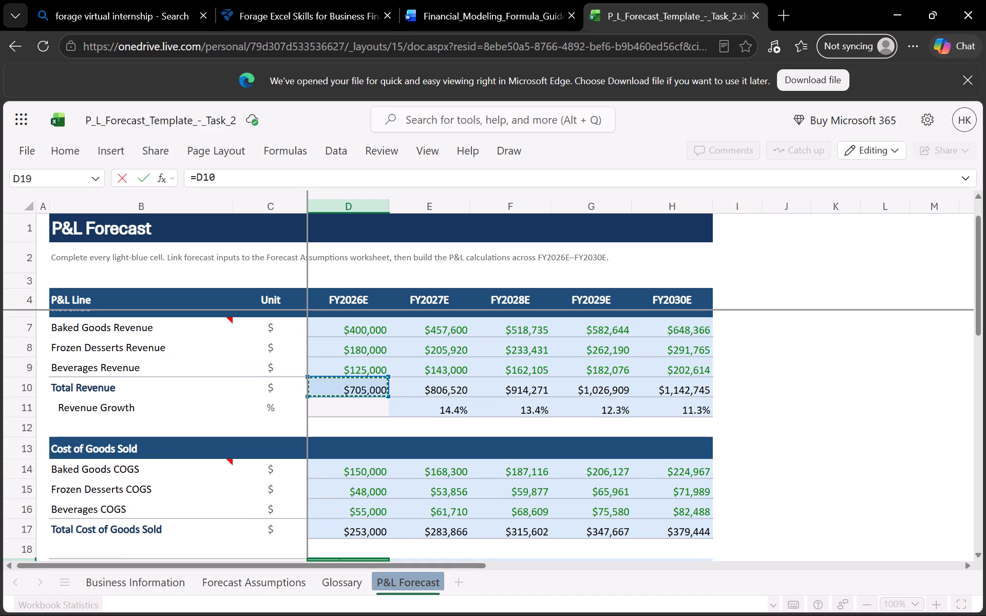
pyautogui.scroll(-1, 409, 432)
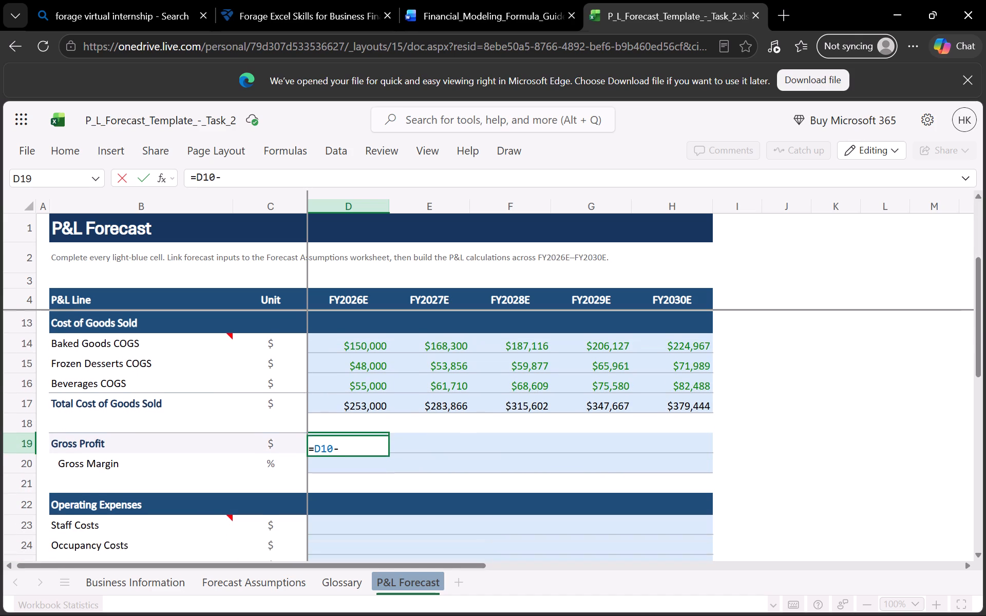
pyautogui.scroll(-1, 409, 432)
pyautogui.click(375, 393)
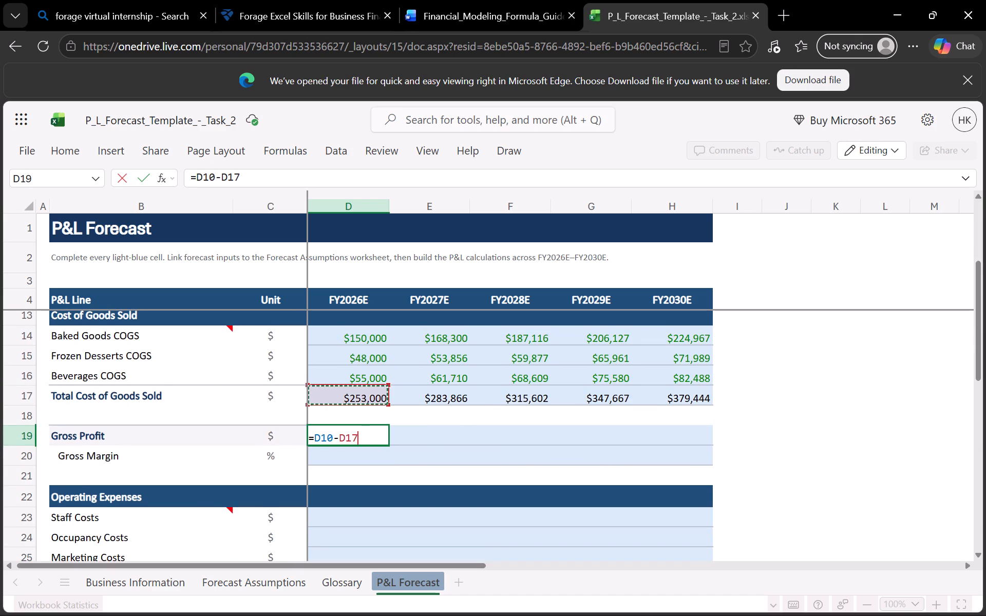
pyautogui.press('Return')
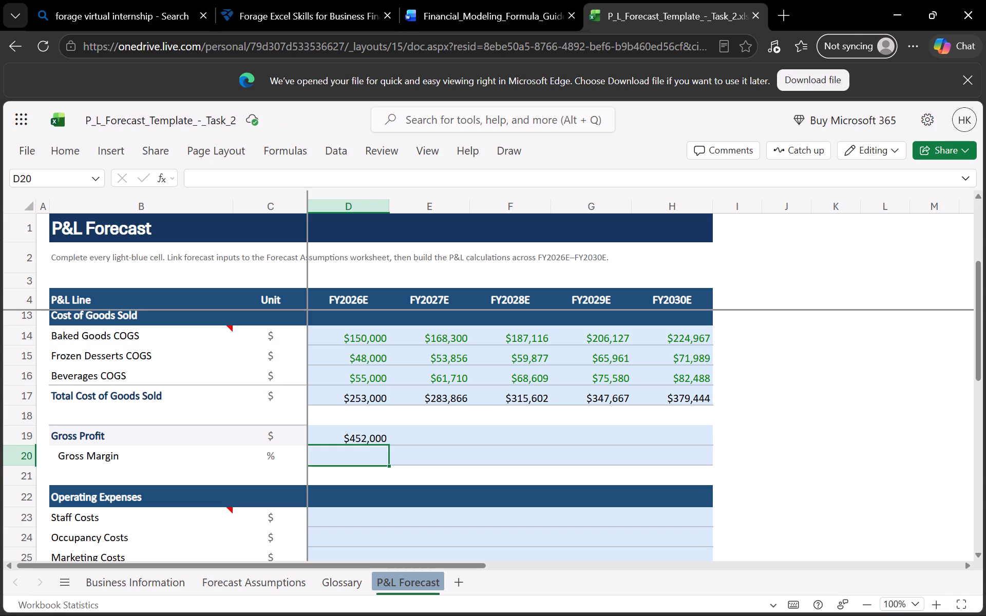
# Calculate FY2027E Gross Profit in E19 as Total Revenue minus Total Cost of Goods Sold with the formula =E10-E17.
pyautogui.click(441, 434)
pyautogui.scroll(1, 454, 418)
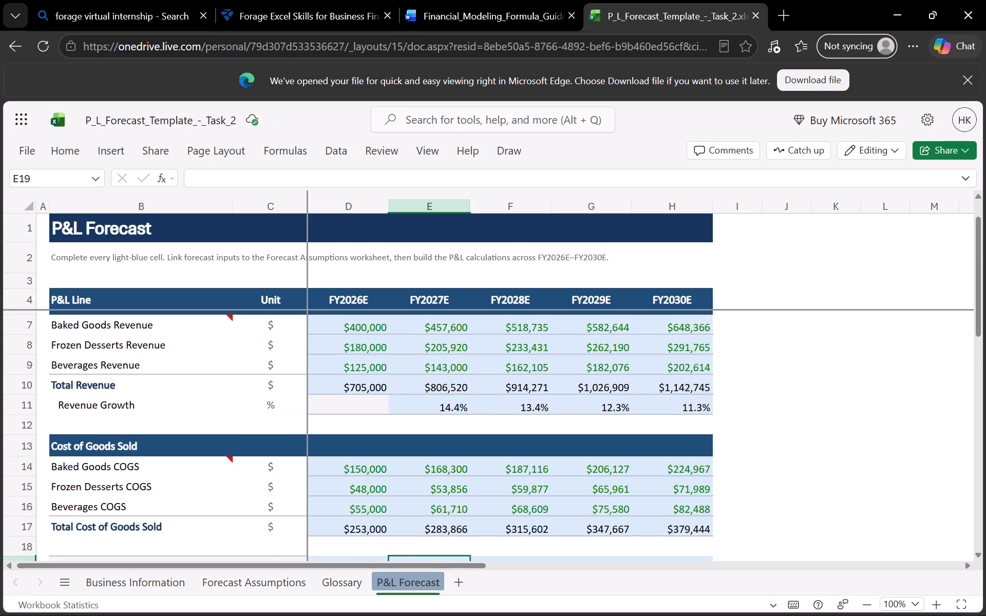
pyautogui.press('=')
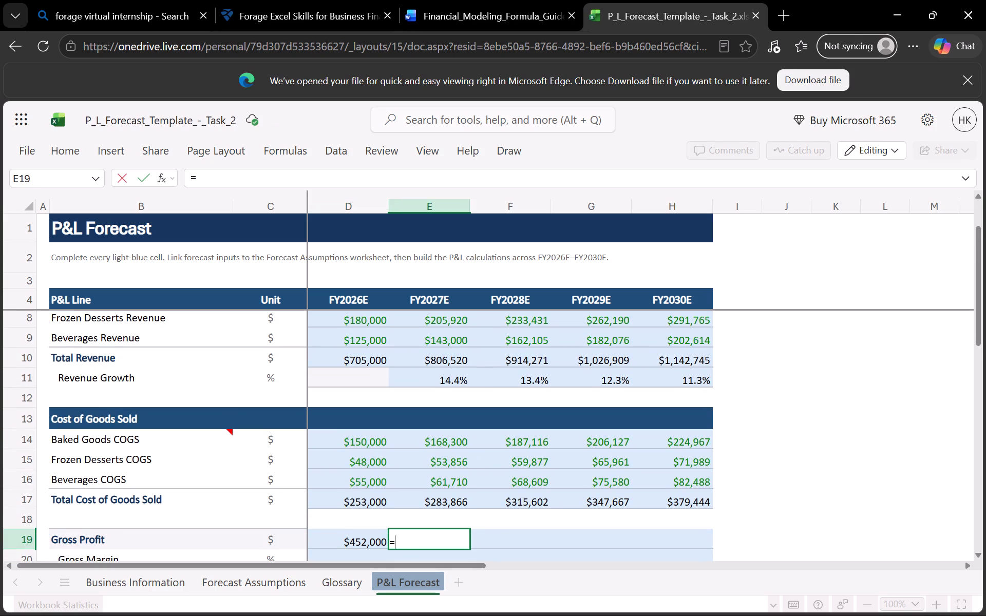
pyautogui.click(445, 355)
pyautogui.press('-')
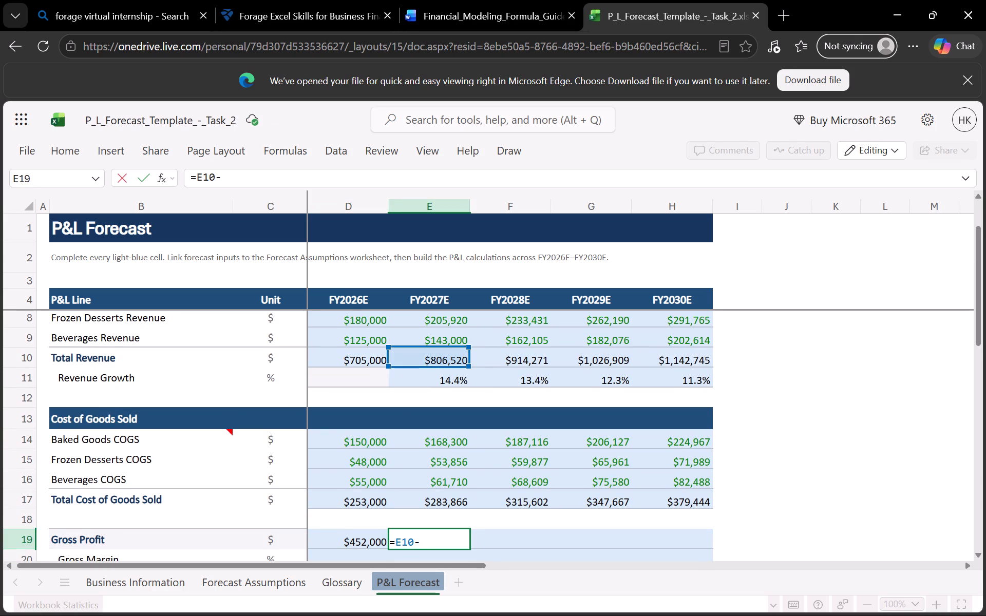
pyautogui.click(449, 500)
pyautogui.press('Return')
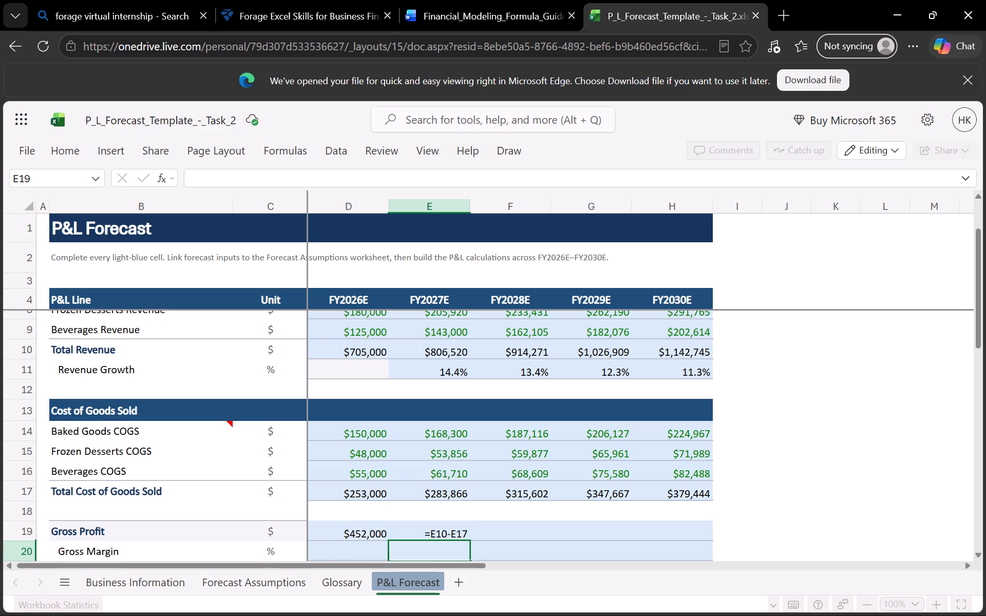
# Calculate FY2028E Gross Profit in F19 as Total Revenue minus Total Cost of Goods Sold with the formula =F10-F17.
pyautogui.click(535, 534)
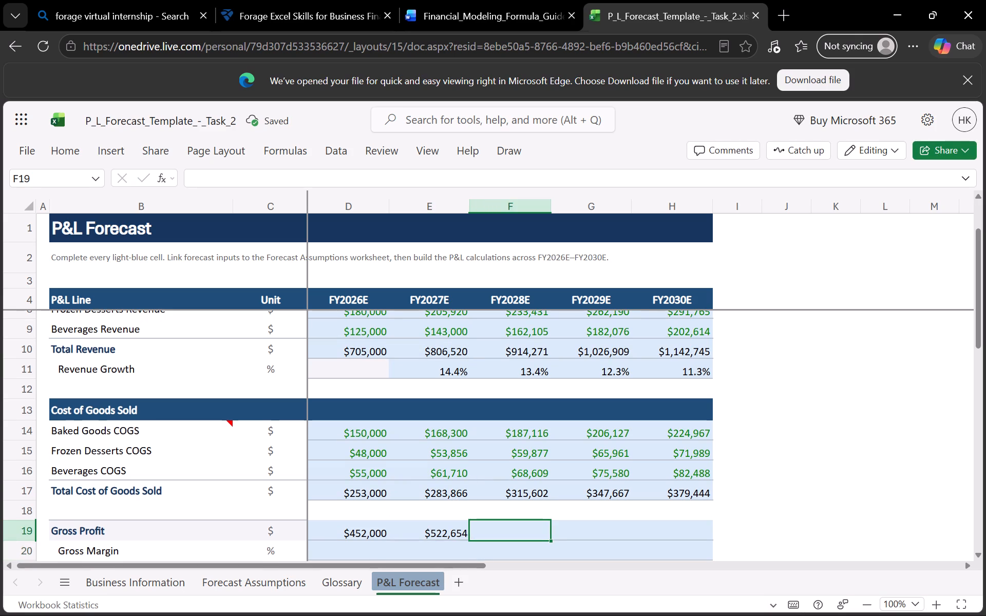
pyautogui.press('=')
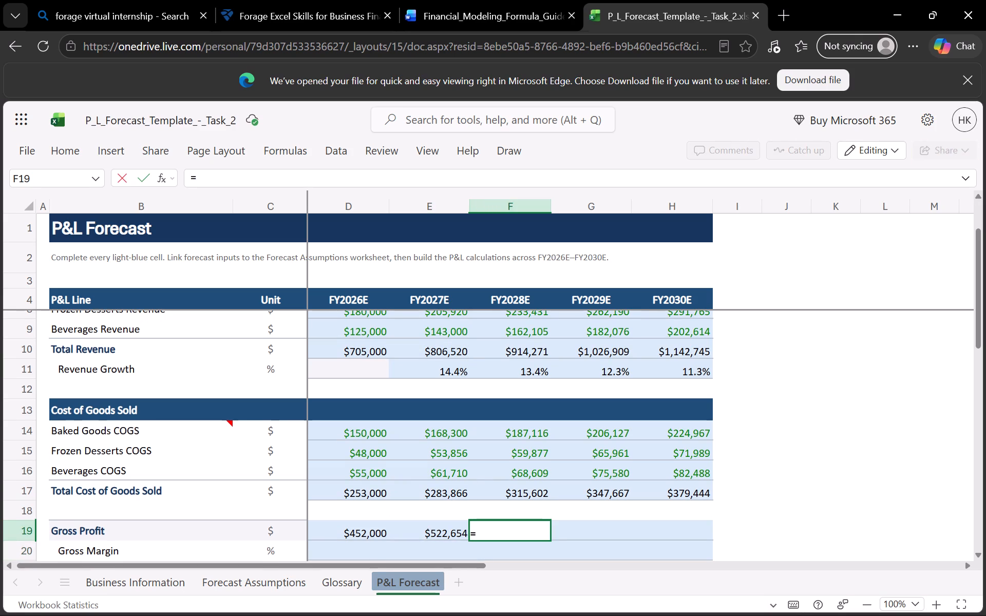
pyautogui.click(534, 351)
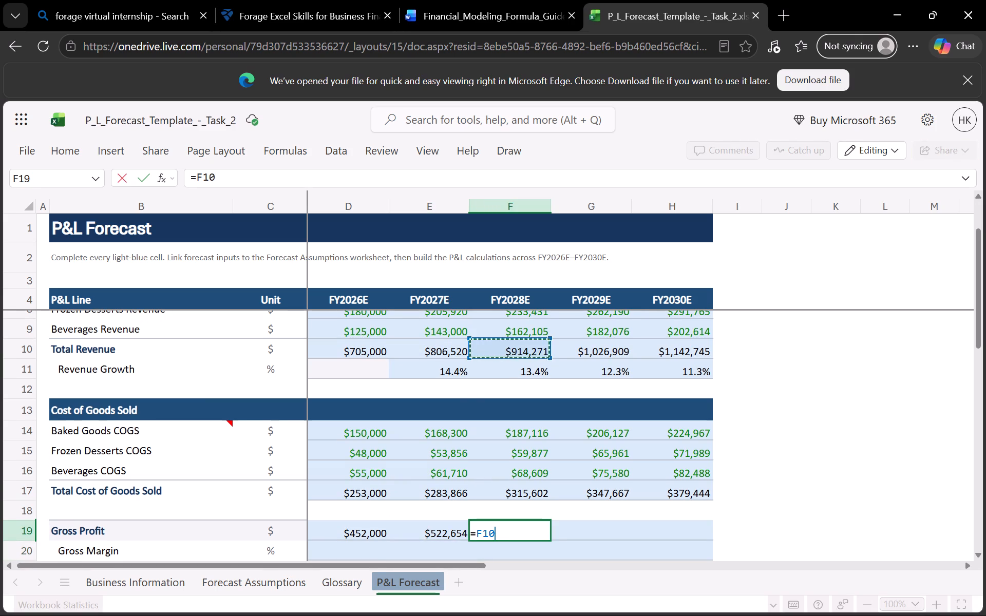
pyautogui.press('-')
pyautogui.click(535, 491)
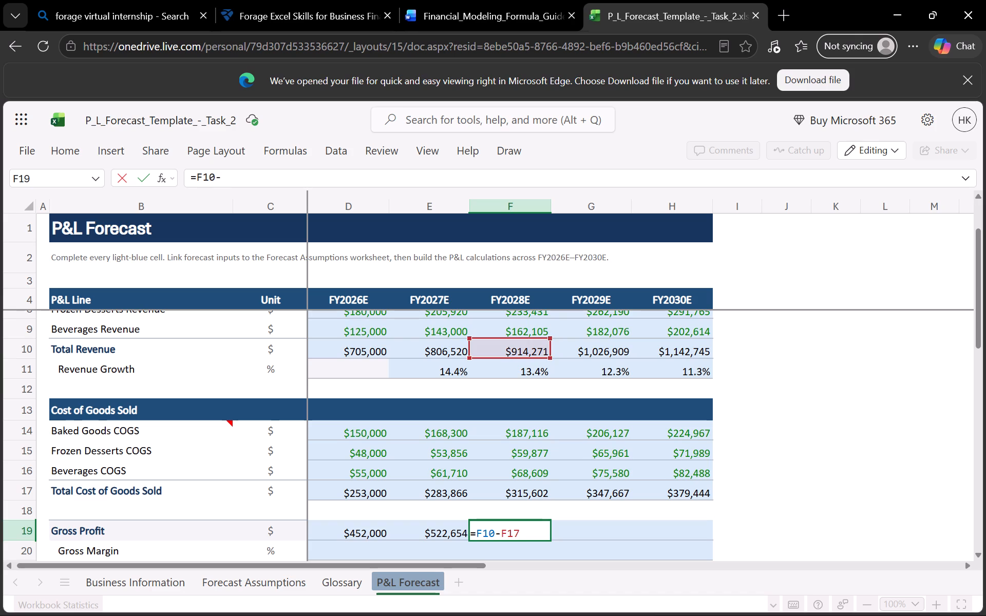
pyautogui.press('Return')
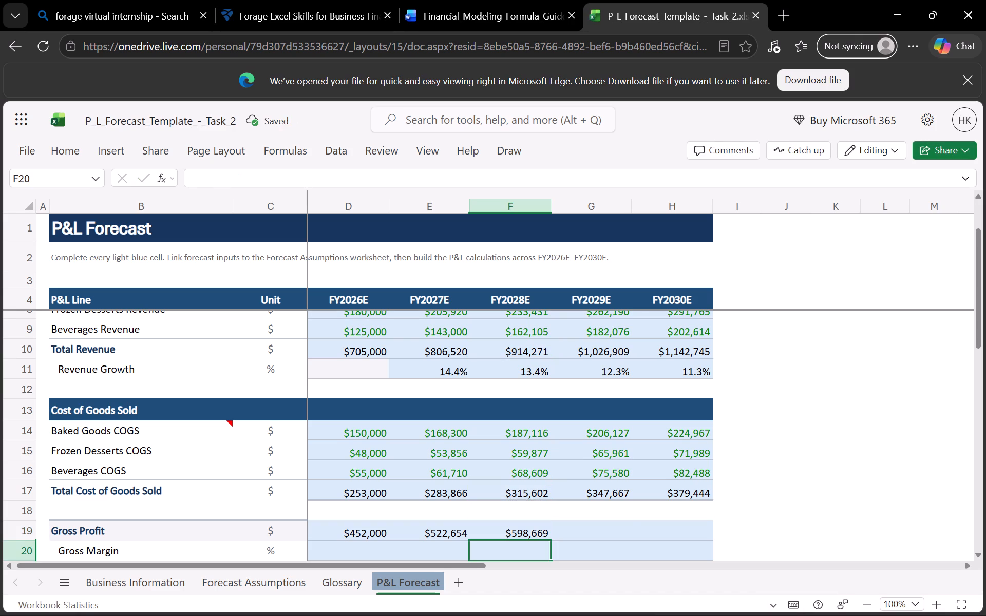
# Calculate FY2029E Gross Profit in G19 as Total Revenue G10 minus Total Cost of Goods Sold G17.
pyautogui.click(604, 528)
pyautogui.press('=')
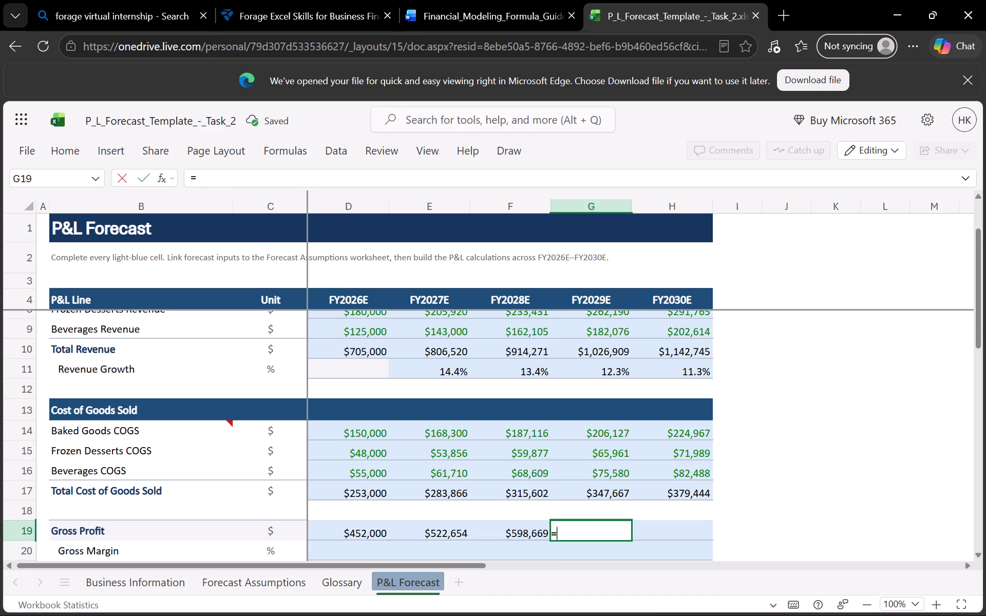
pyautogui.click(606, 354)
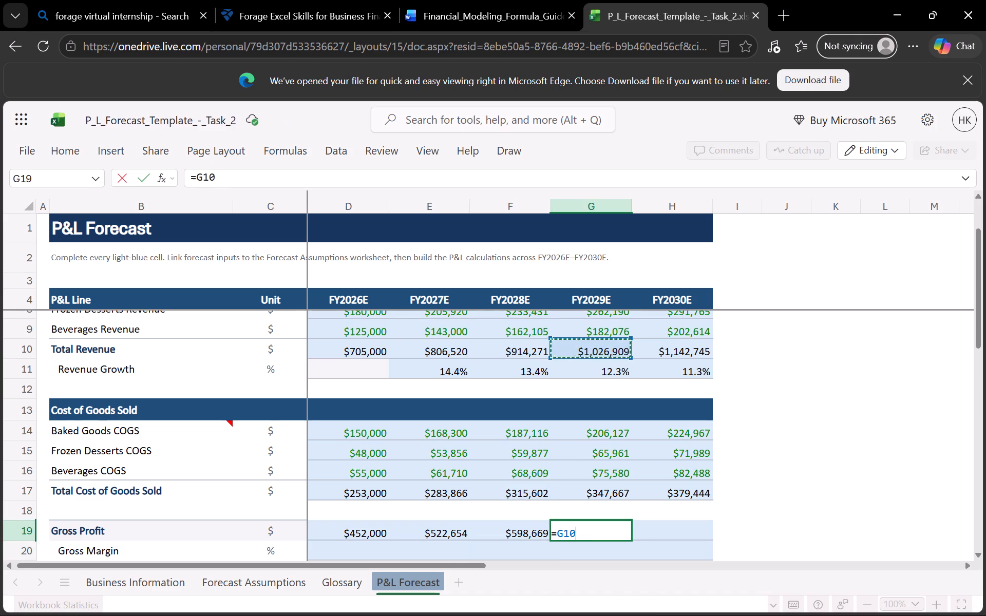
pyautogui.press('-')
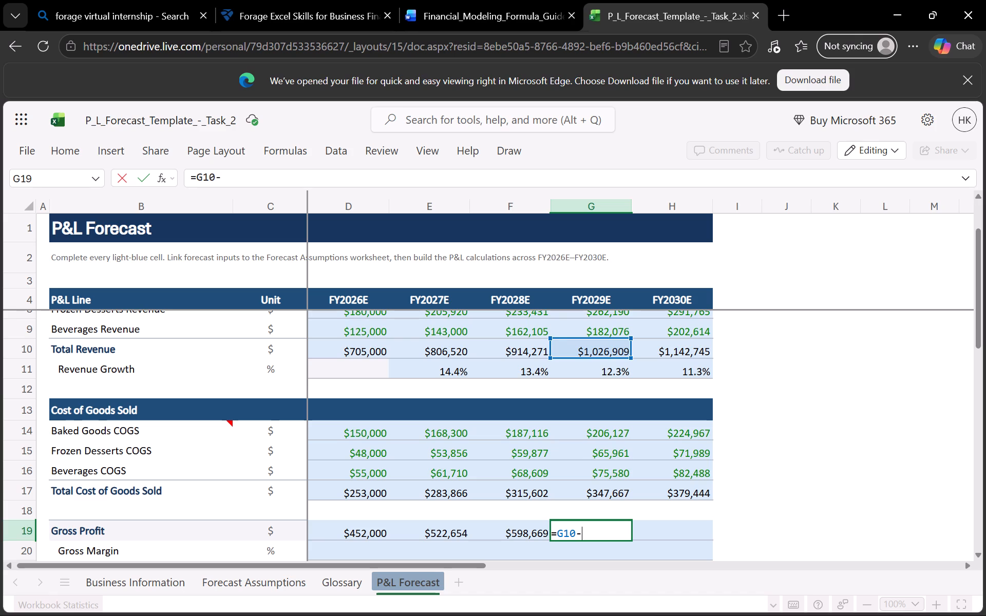
pyautogui.click(616, 492)
pyautogui.press('Return')
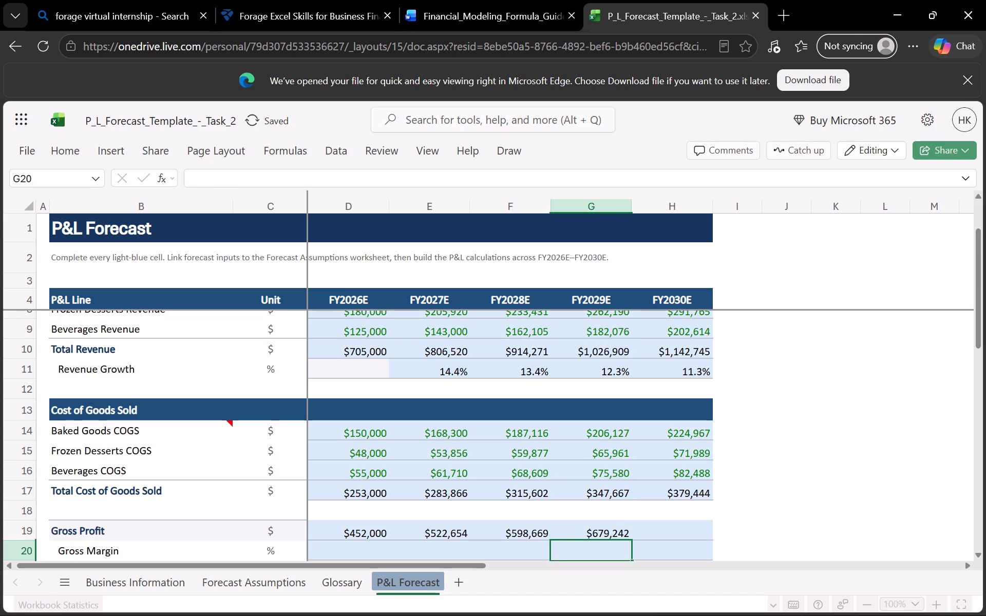
# Calculate FY2030E Gross Profit in H19 as Total Revenue H10 minus Total Cost of Goods Sold H17.
pyautogui.click(681, 525)
pyautogui.press('=')
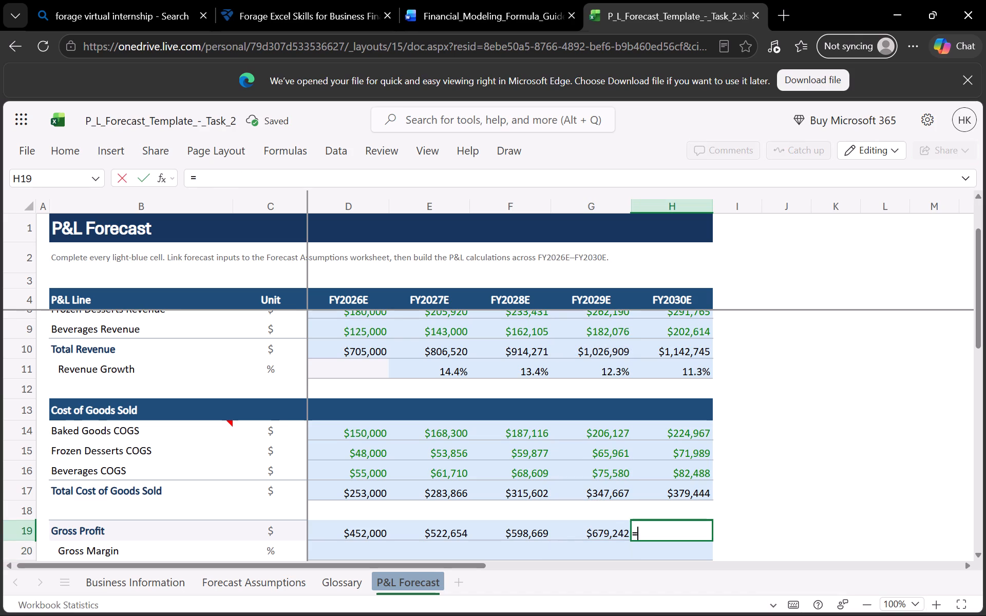
pyautogui.click(683, 350)
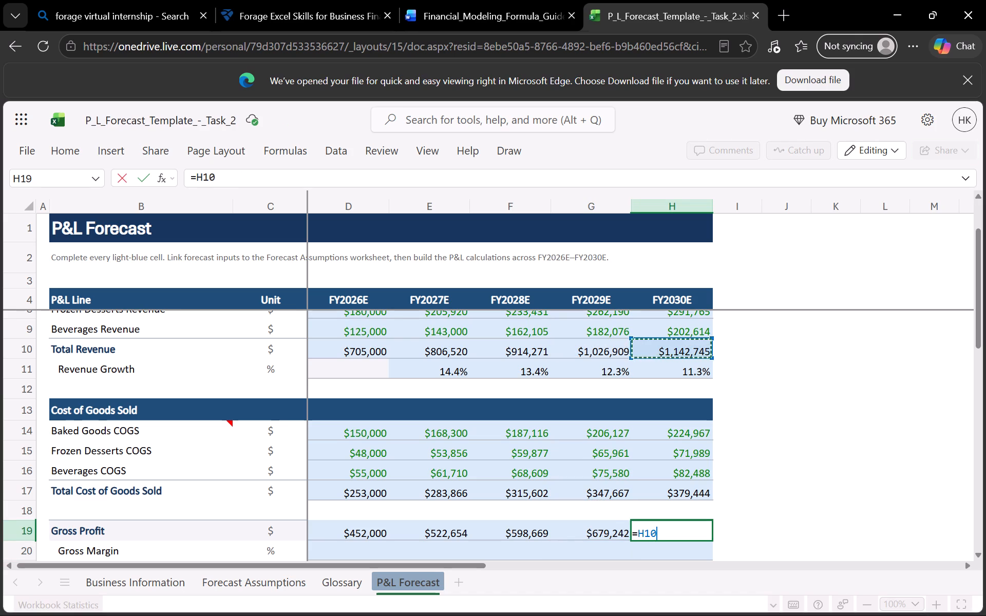
pyautogui.press('-')
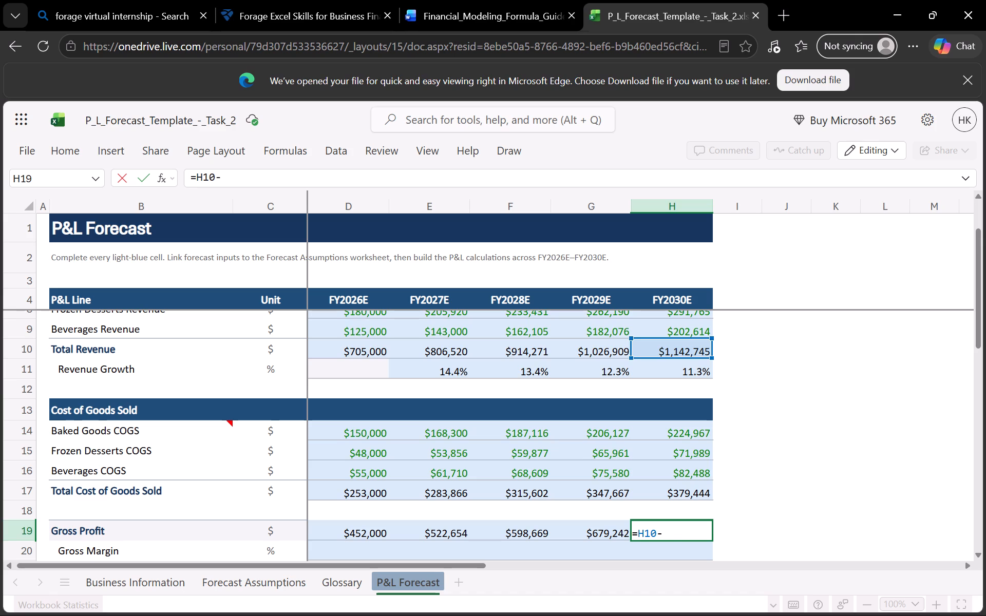
pyautogui.click(690, 488)
pyautogui.press('Return')
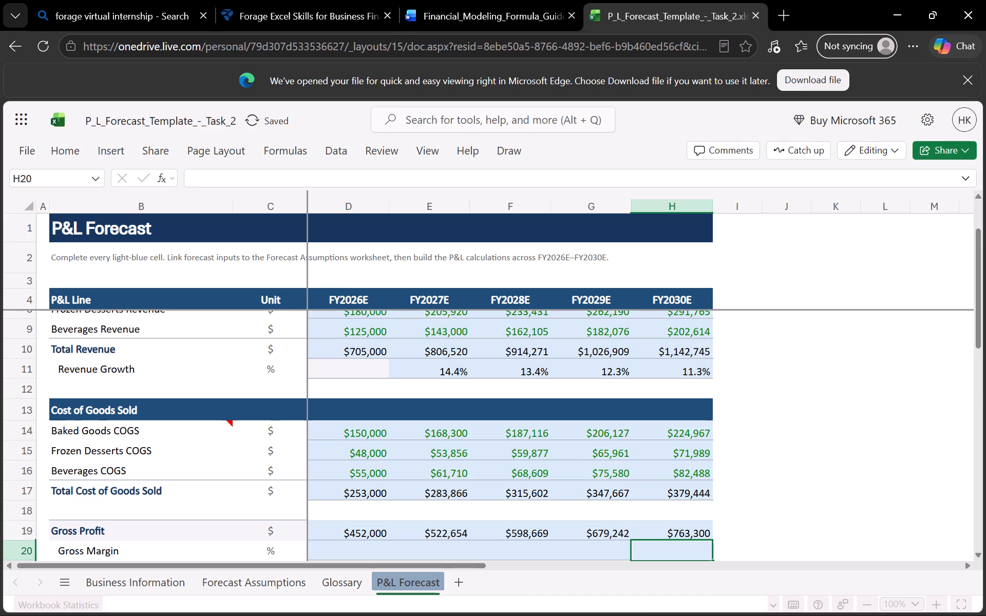
pyautogui.scroll(-1, 637, 493)
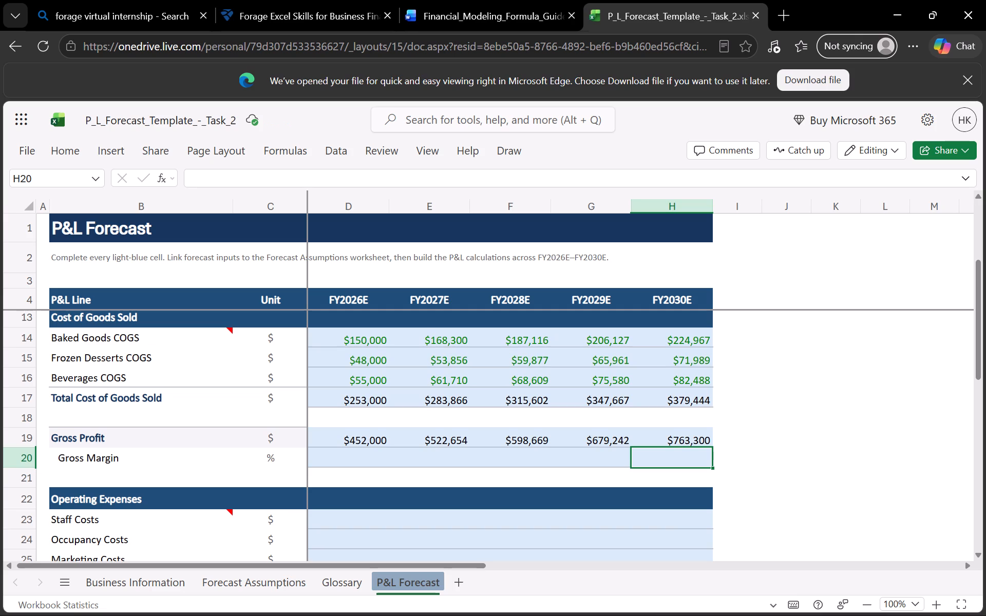
# Consult the Gross Margin % definition in the Financial Modeling Formula Guide and calculate FY2026E Gross Margin in D20 with =D19/D10.
pyautogui.click(510, 10)
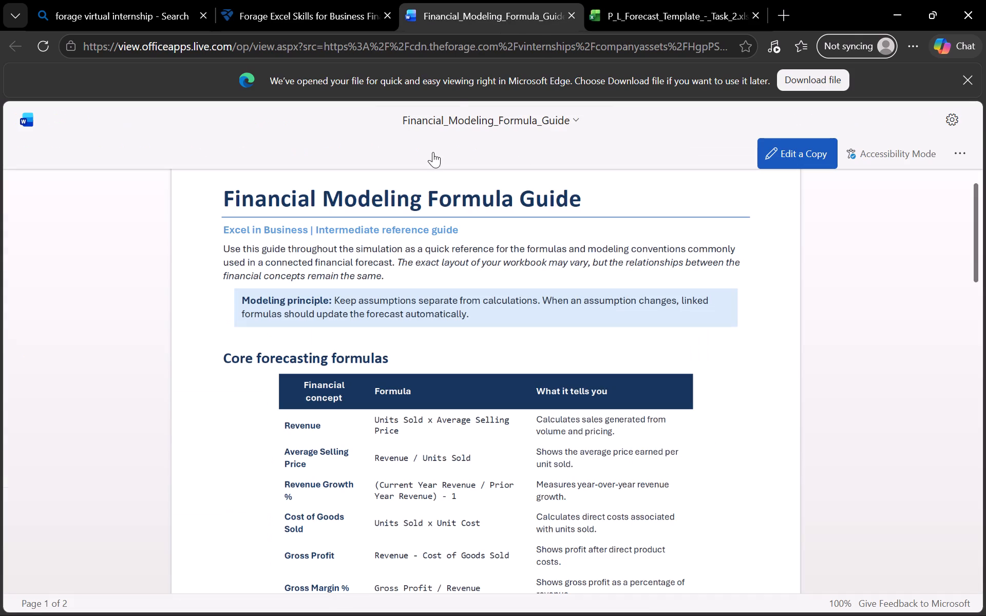
pyautogui.scroll(-1, 429, 181)
pyautogui.scroll(-1, 408, 259)
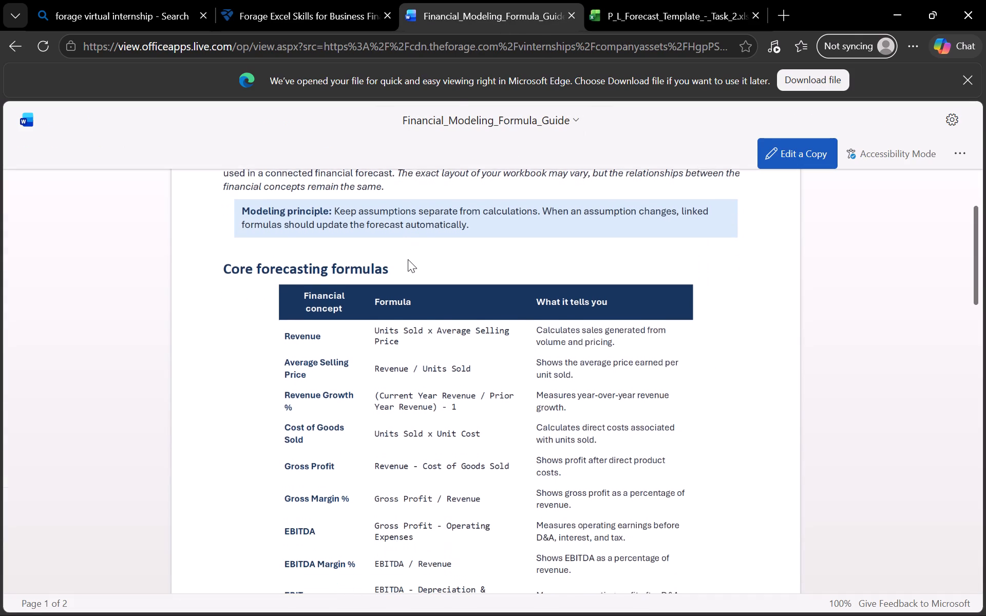
pyautogui.scroll(-1, 408, 259)
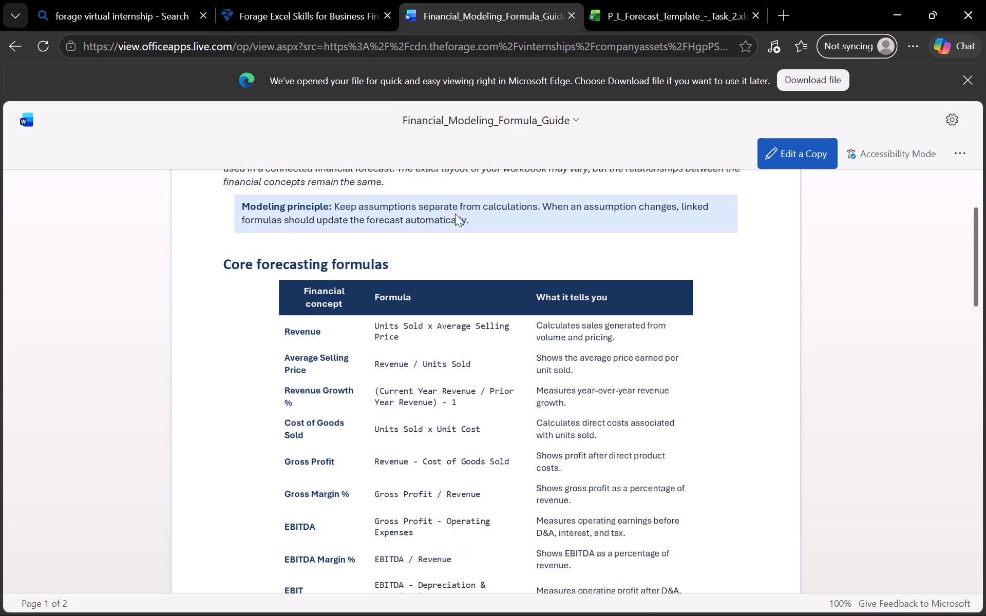
pyautogui.click(641, 17)
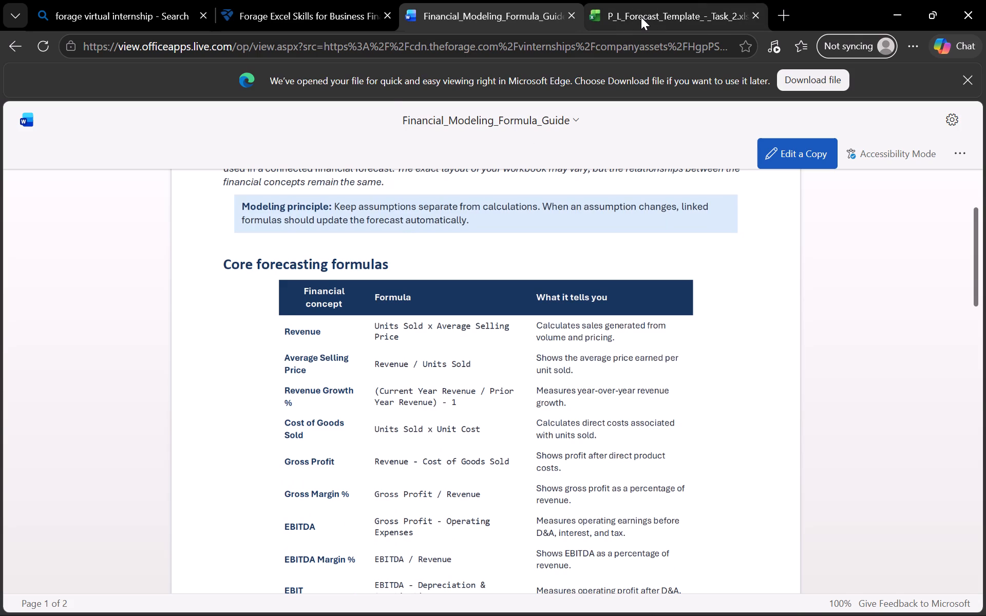
pyautogui.click(364, 468)
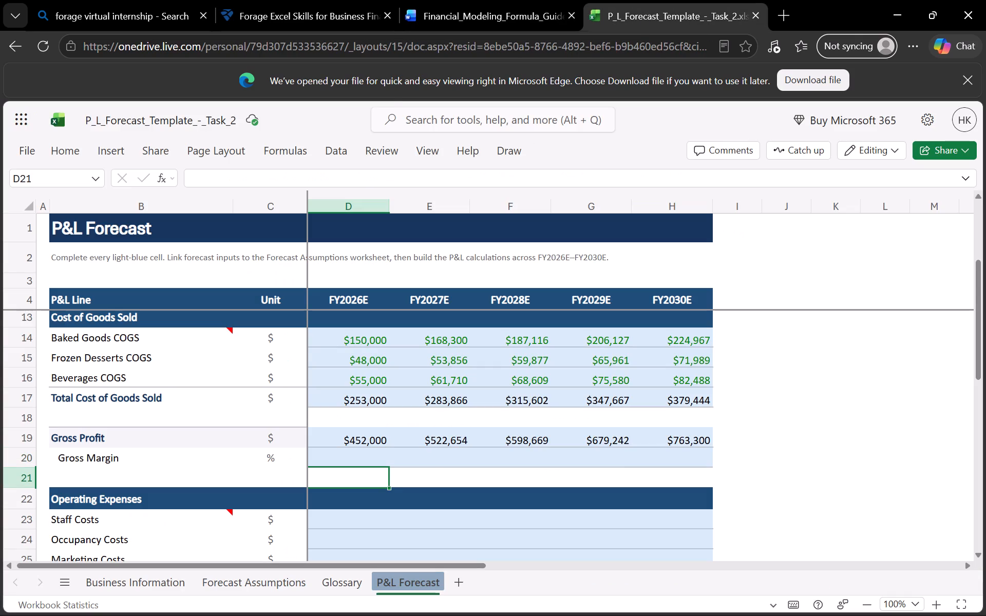
pyautogui.click(370, 455)
pyautogui.press('=')
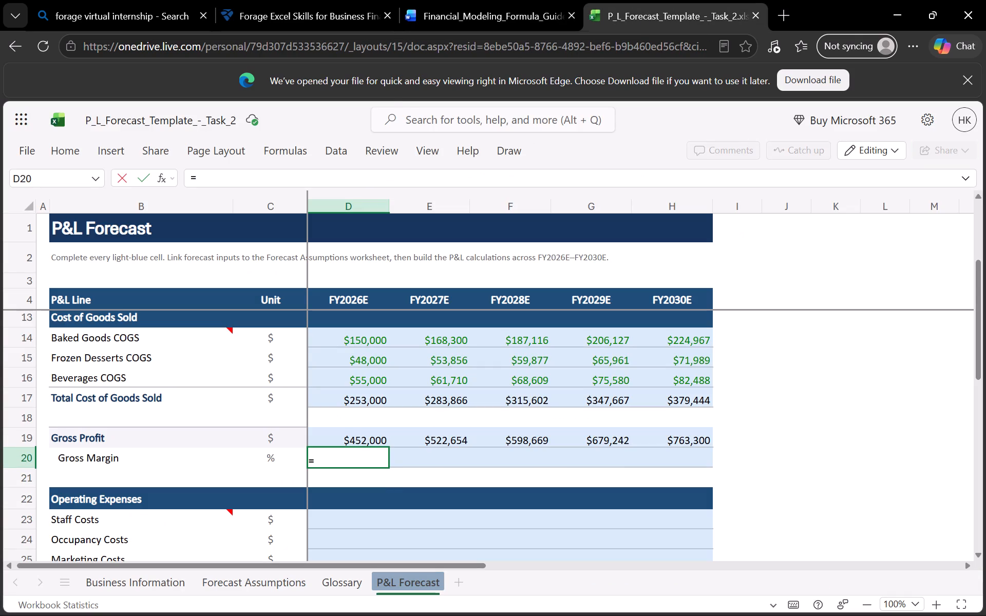
pyautogui.click(383, 438)
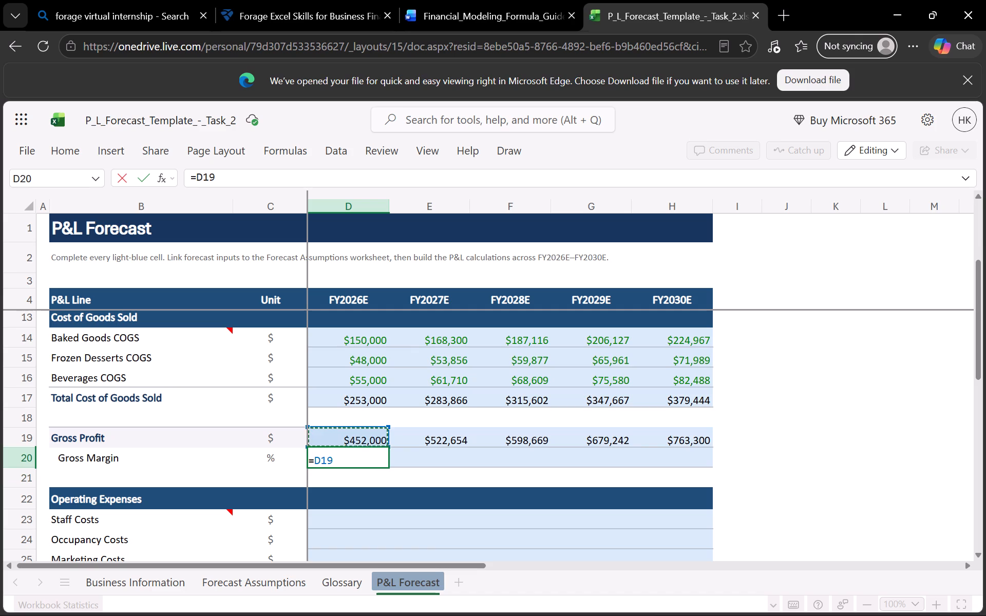
pyautogui.press('/')
pyautogui.scroll(1, 383, 438)
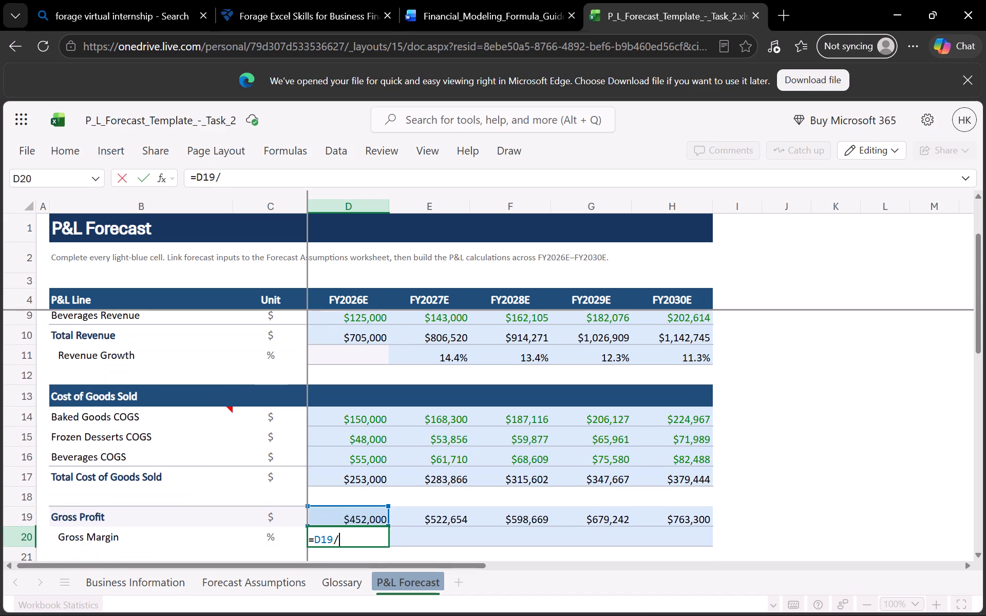
pyautogui.click(385, 339)
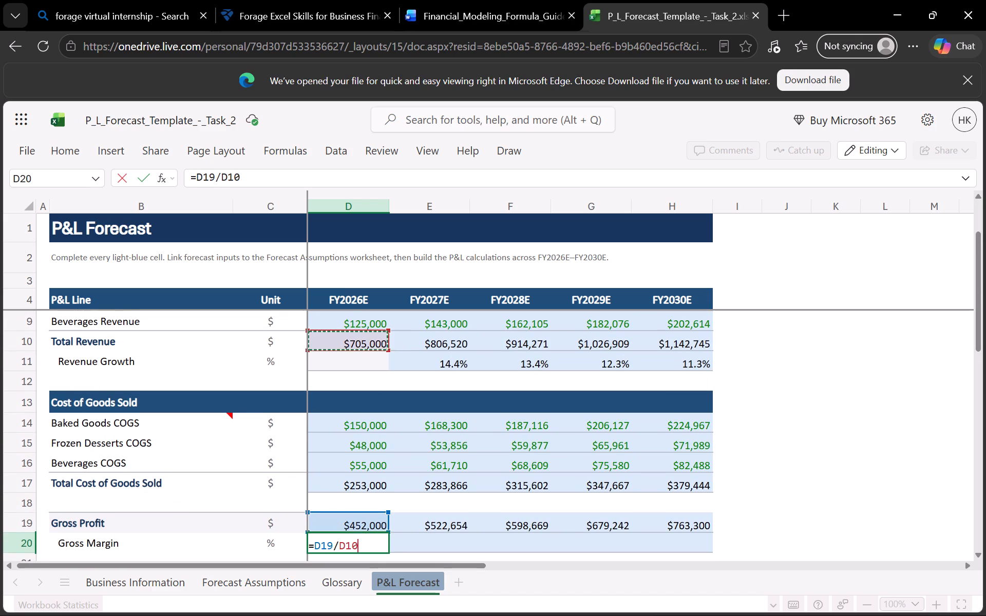
pyautogui.press('Return')
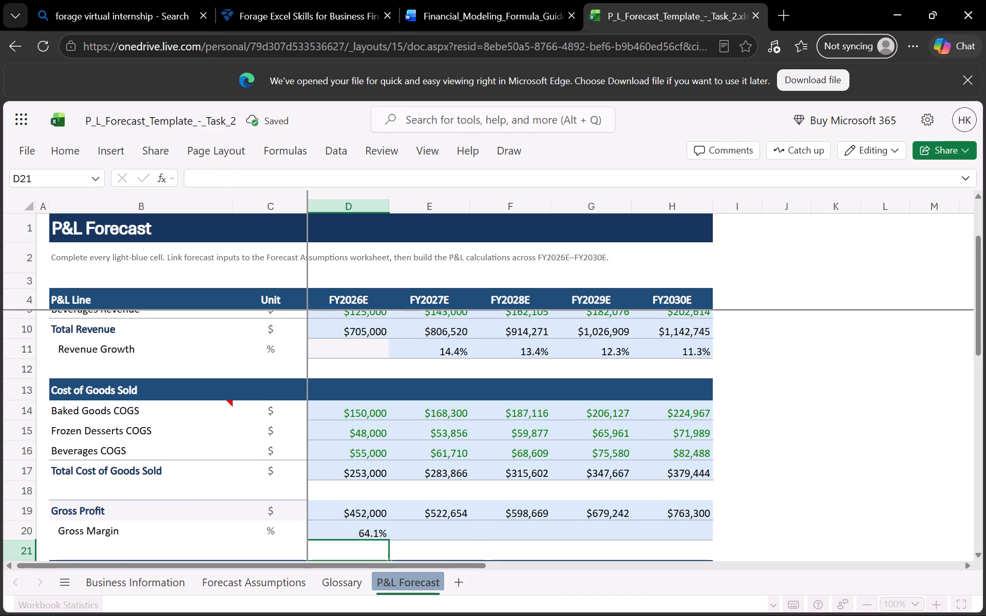
# Calculate FY2027E Gross Margin in E20 as Gross Profit divided by Total Revenue with the formula =E19/E10.
pyautogui.click(446, 525)
pyautogui.press('=')
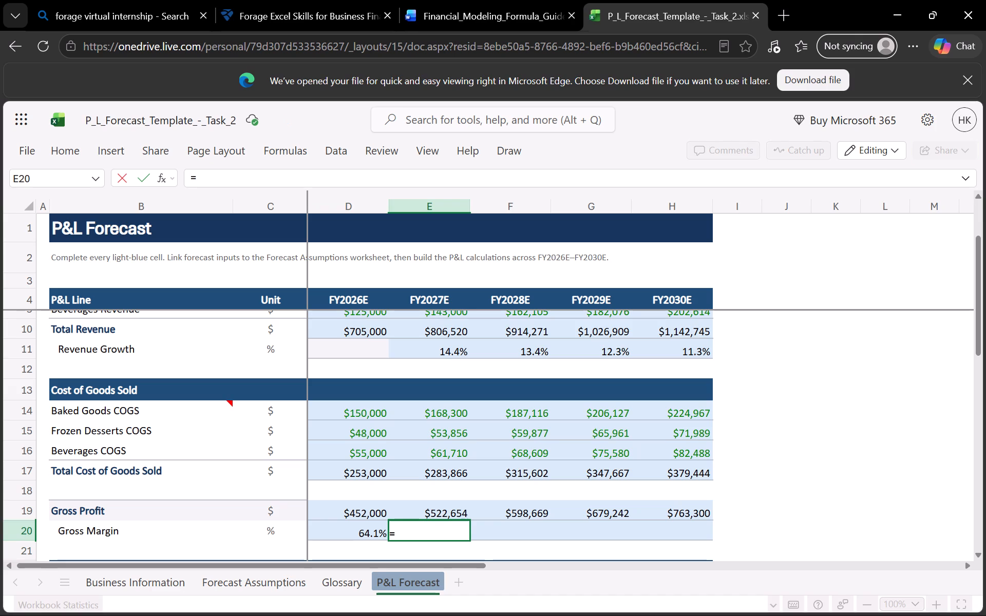
pyautogui.click(454, 511)
pyautogui.press('/')
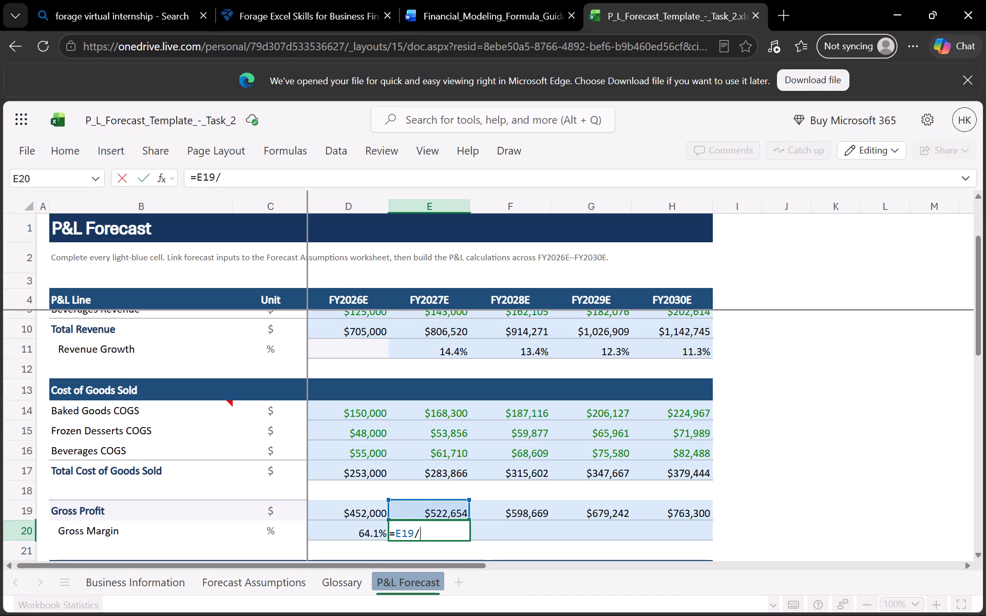
pyautogui.click(453, 326)
pyautogui.press('Return')
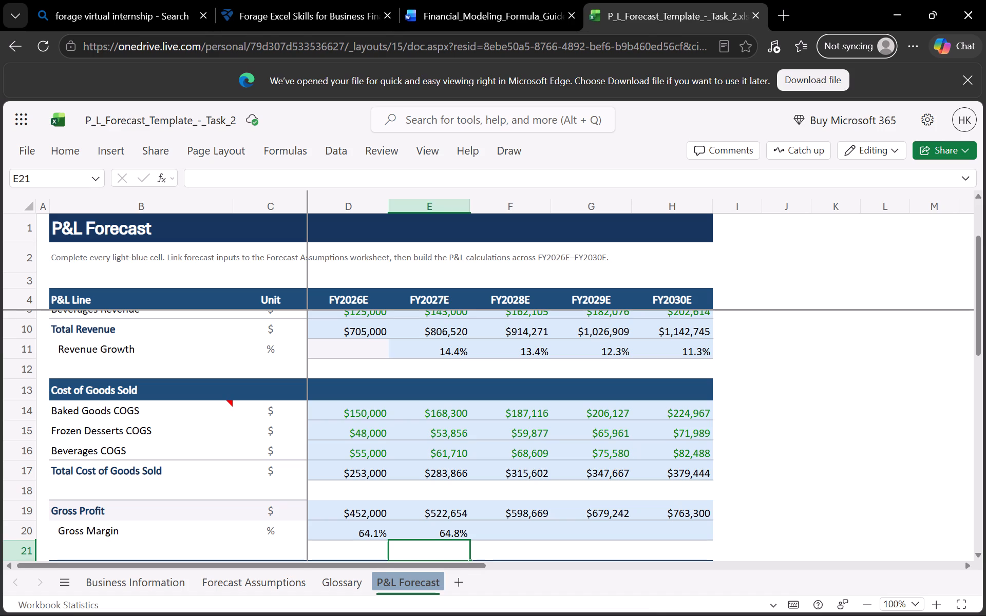
# Calculate FY2028E Gross Margin in F20 as Gross Profit divided by Total Revenue with the formula =F19/F10.
pyautogui.click(523, 530)
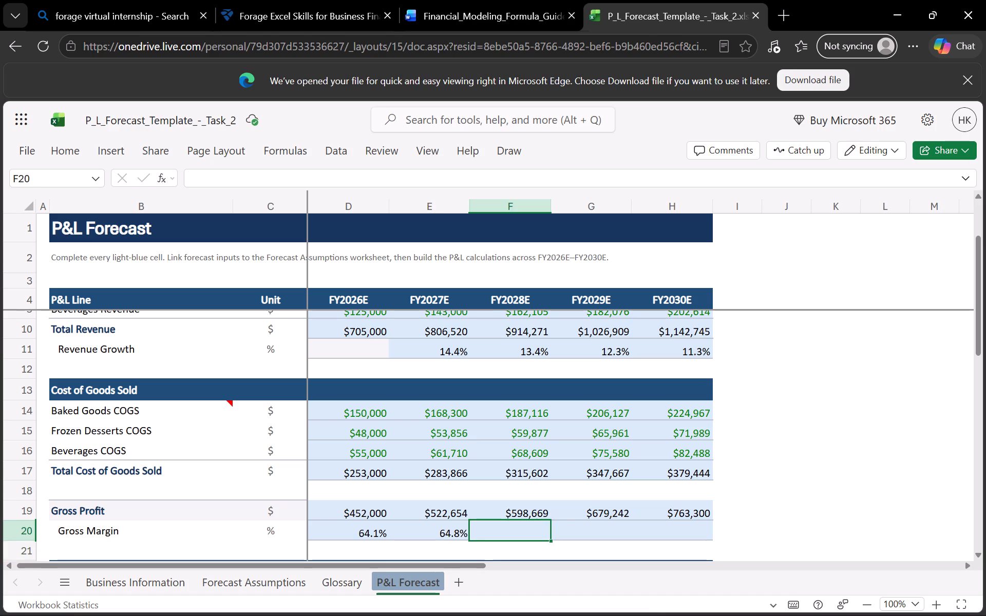
pyautogui.press('=')
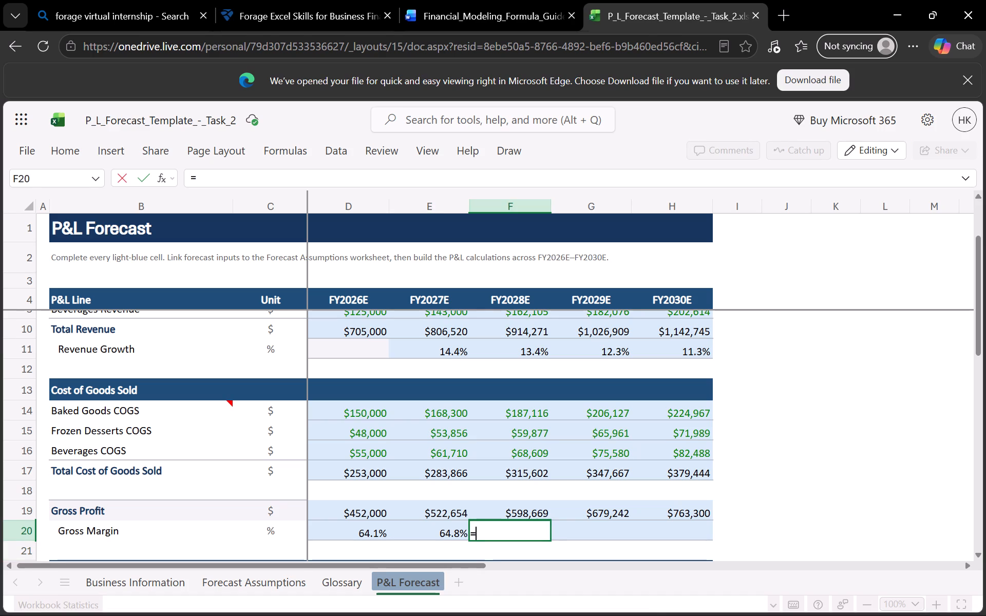
pyautogui.click(542, 506)
pyautogui.press('/')
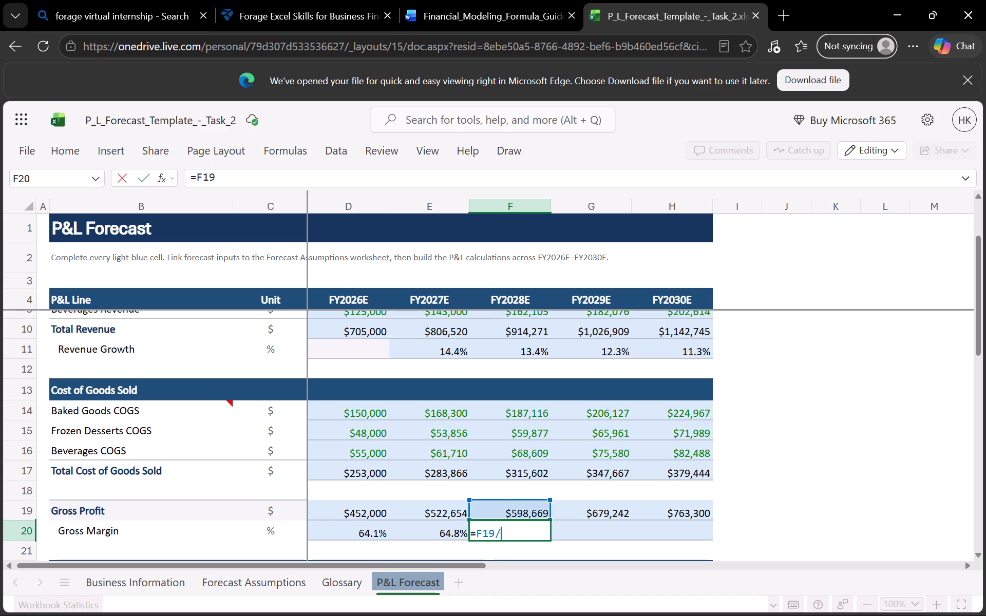
pyautogui.click(551, 331)
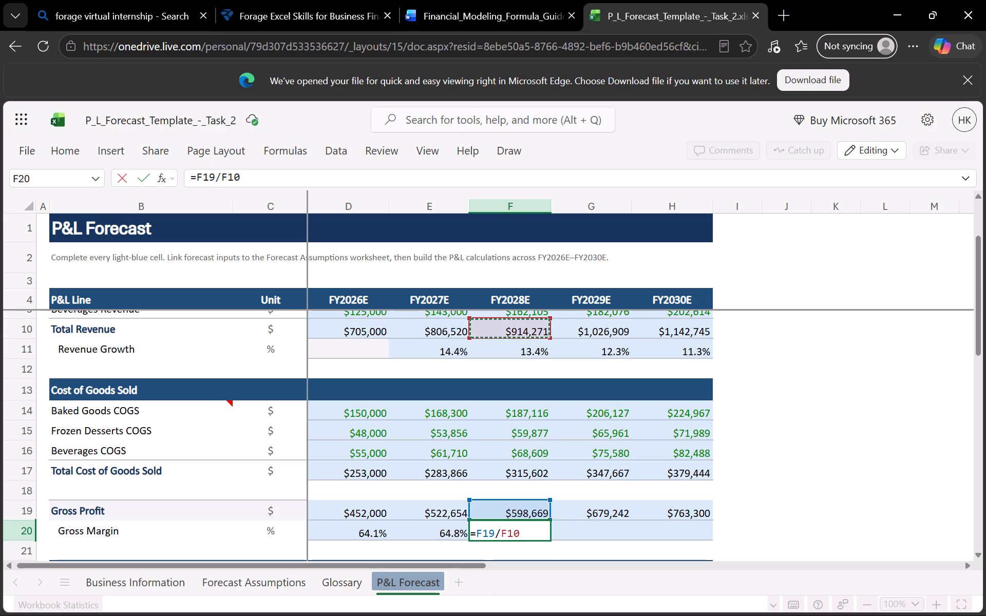
pyautogui.press('Return')
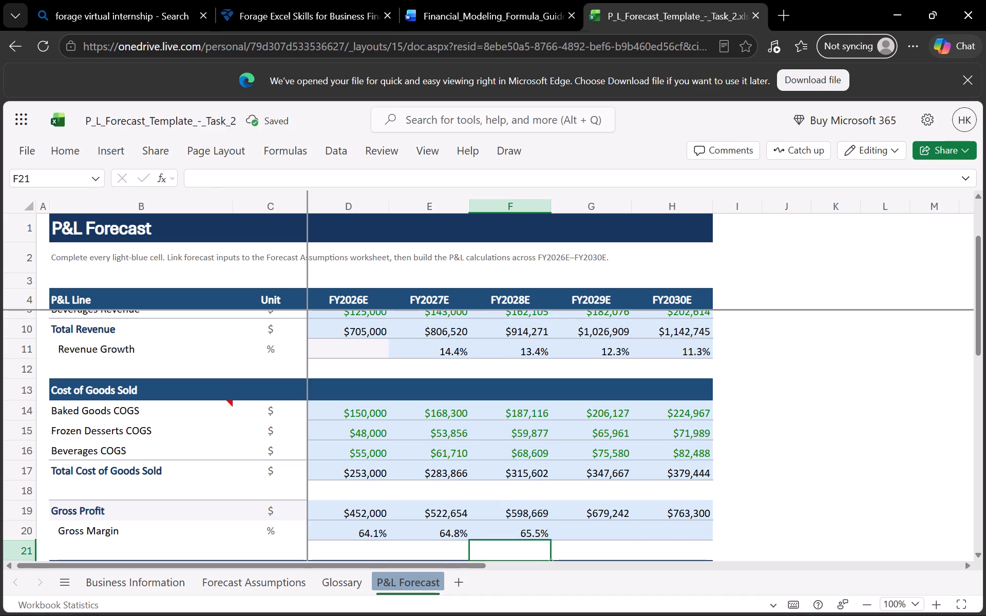
# Calculate FY2029E Gross Margin in G20 as Gross Profit divided by Total Revenue with the formula =G19/G10.
pyautogui.click(625, 522)
pyautogui.press('=')
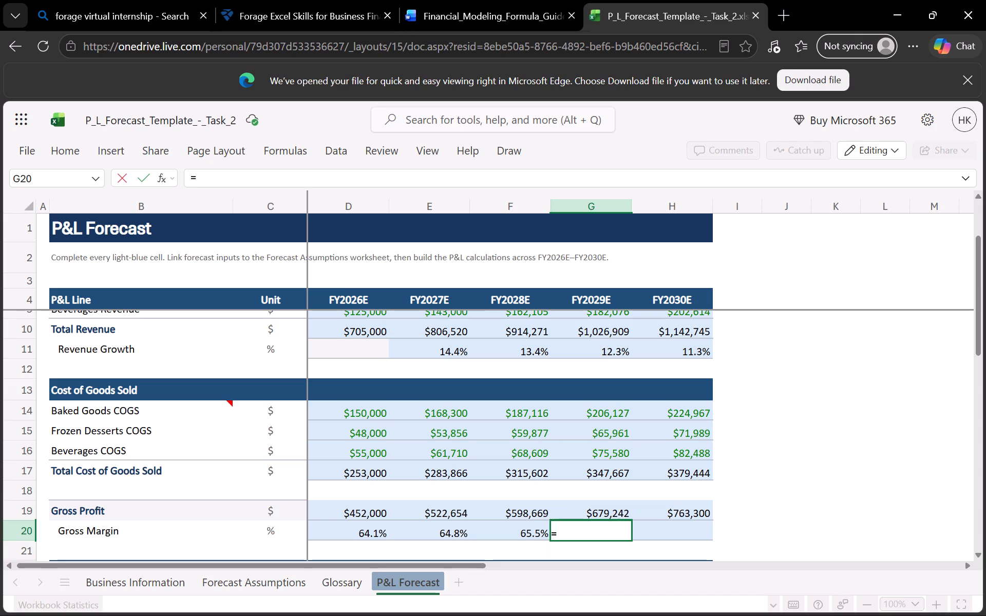
pyautogui.click(630, 513)
pyautogui.press('/')
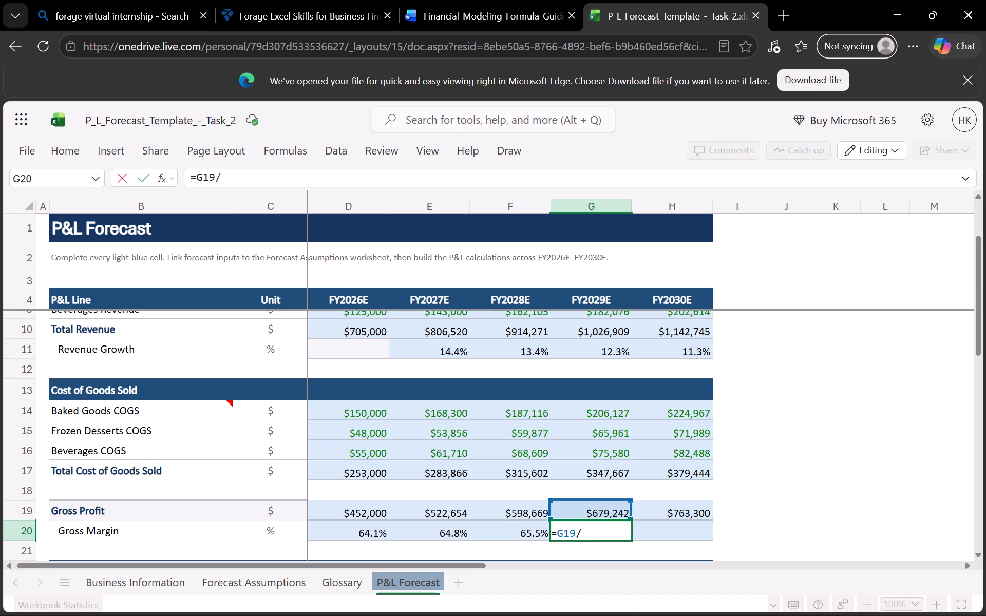
pyautogui.click(627, 328)
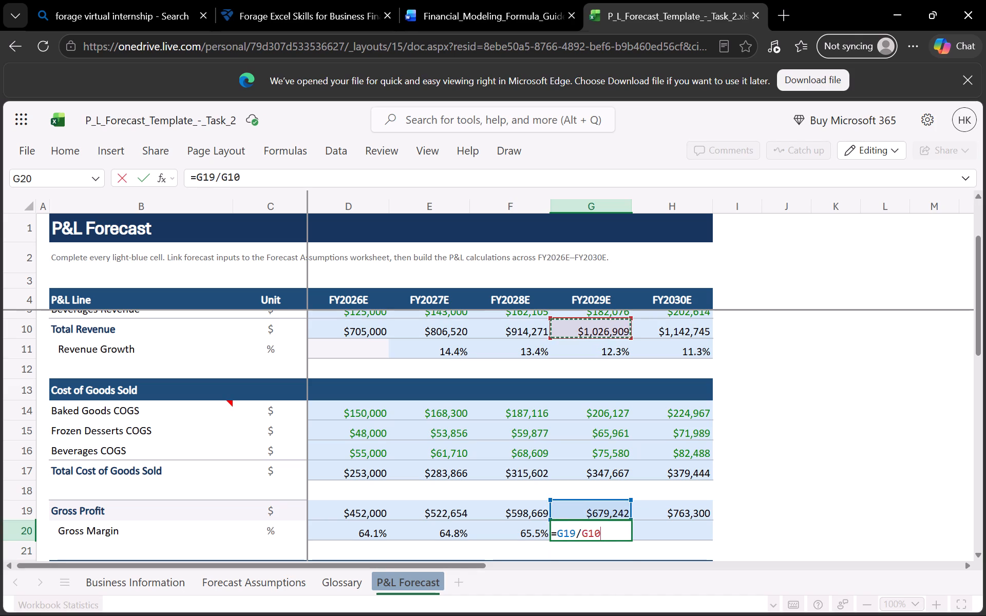
pyautogui.press('Return')
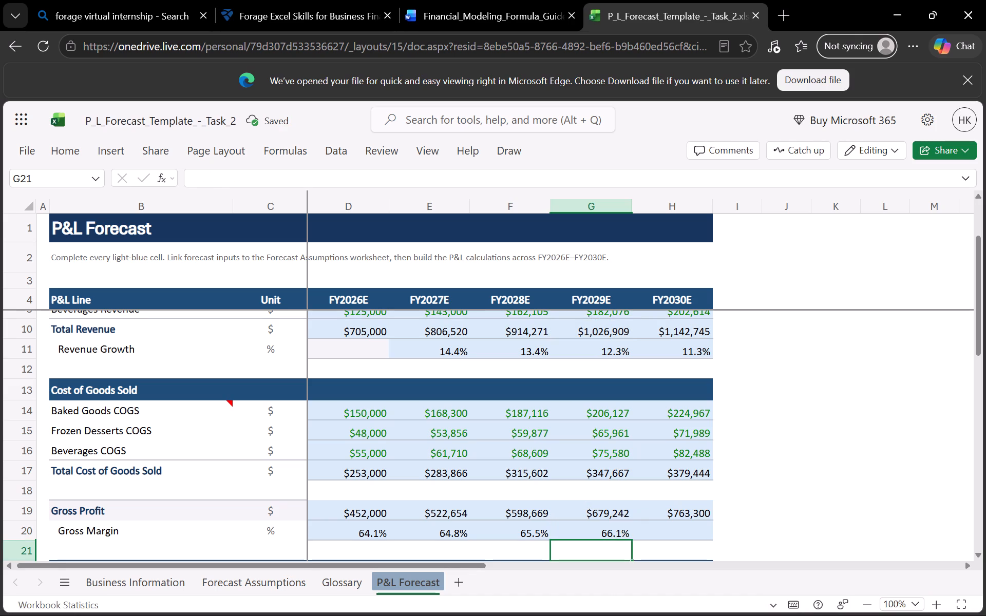
# Calculate FY2030E Gross Margin in H20 as Gross Profit divided by Total Revenue with the formula =H19/H10.
pyautogui.click(690, 535)
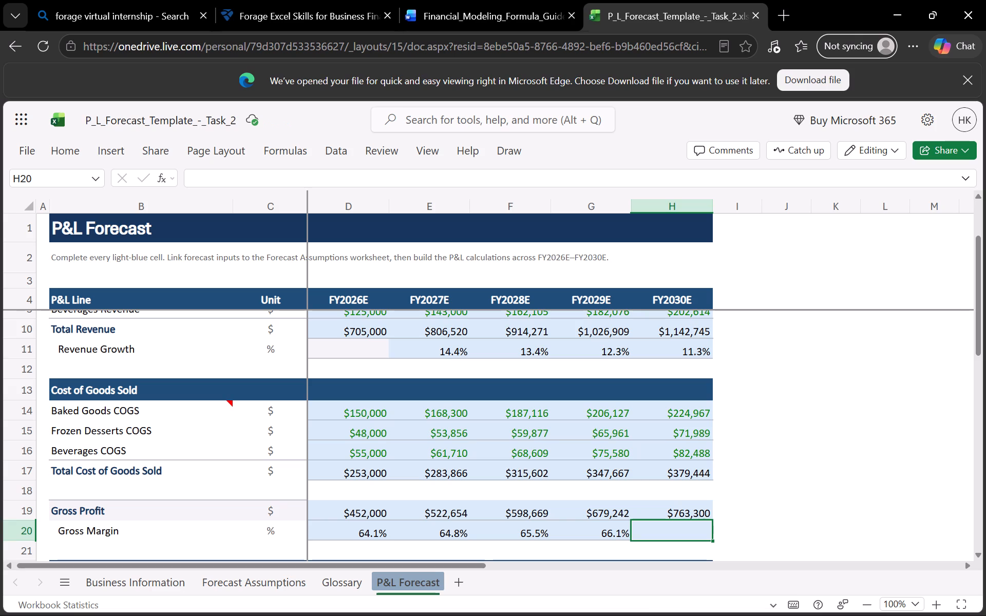
pyautogui.press('=')
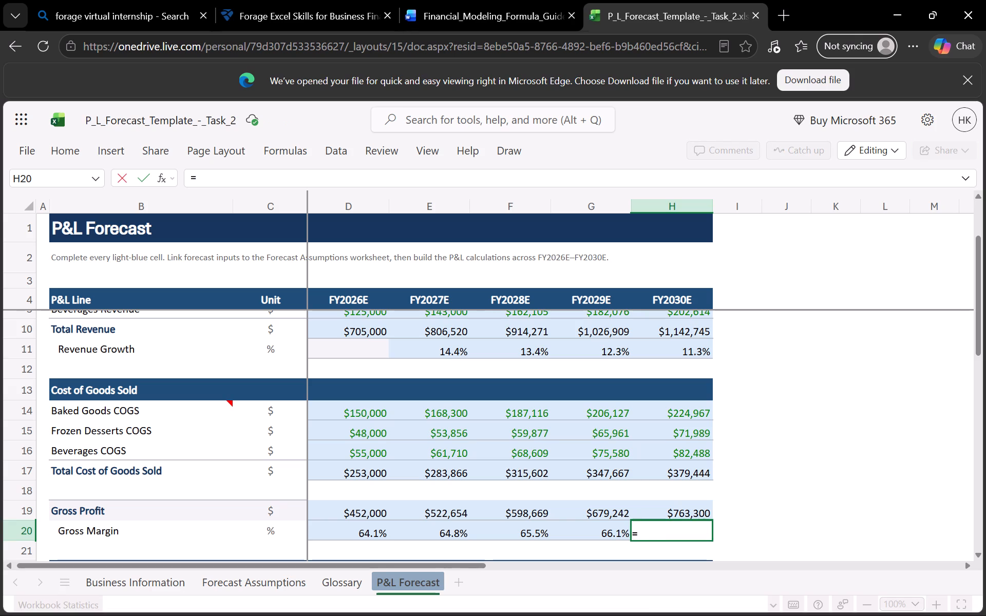
pyautogui.click(682, 511)
pyautogui.press('/')
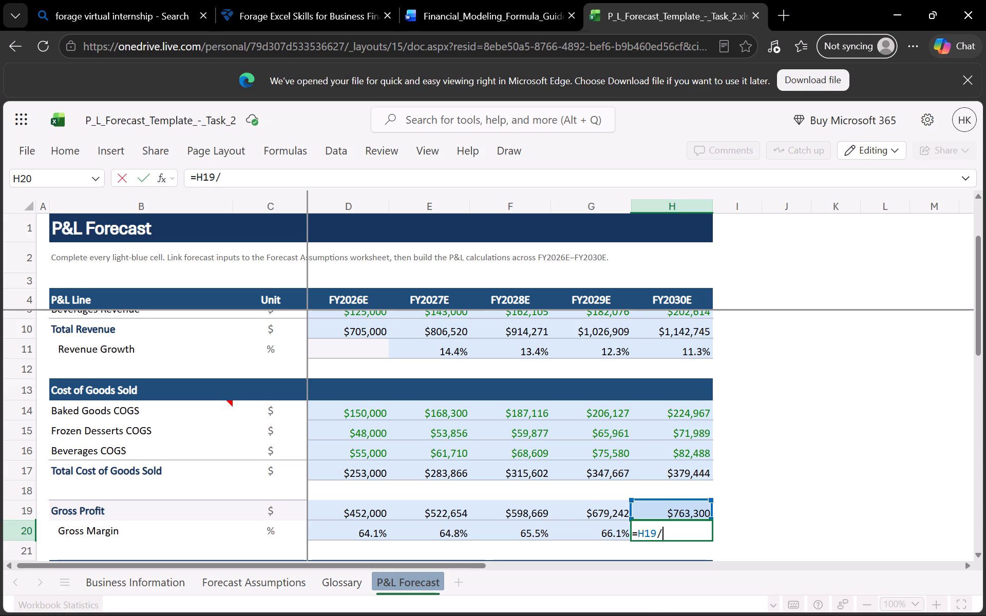
pyautogui.click(687, 329)
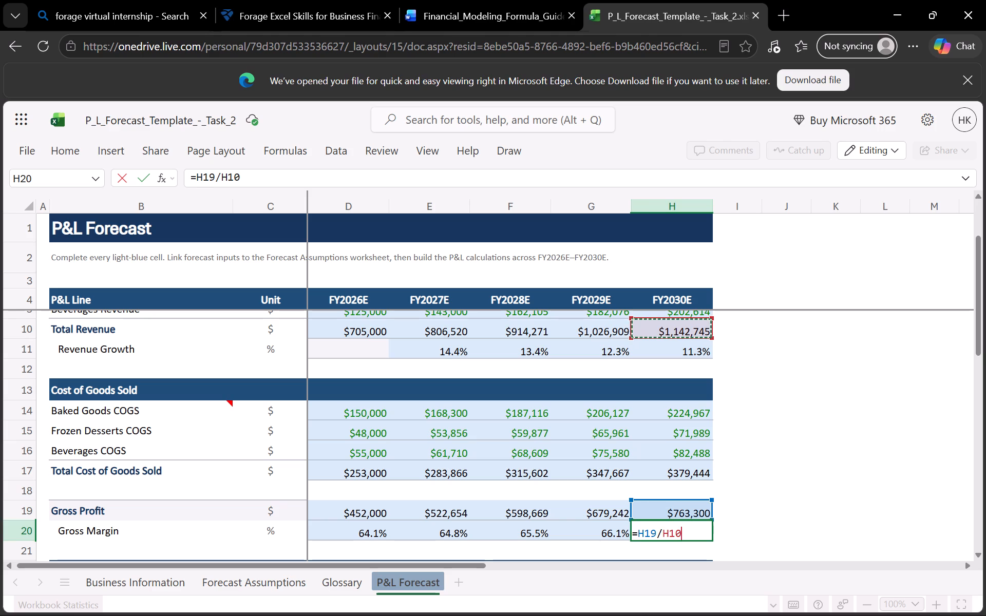
pyautogui.press('Return')
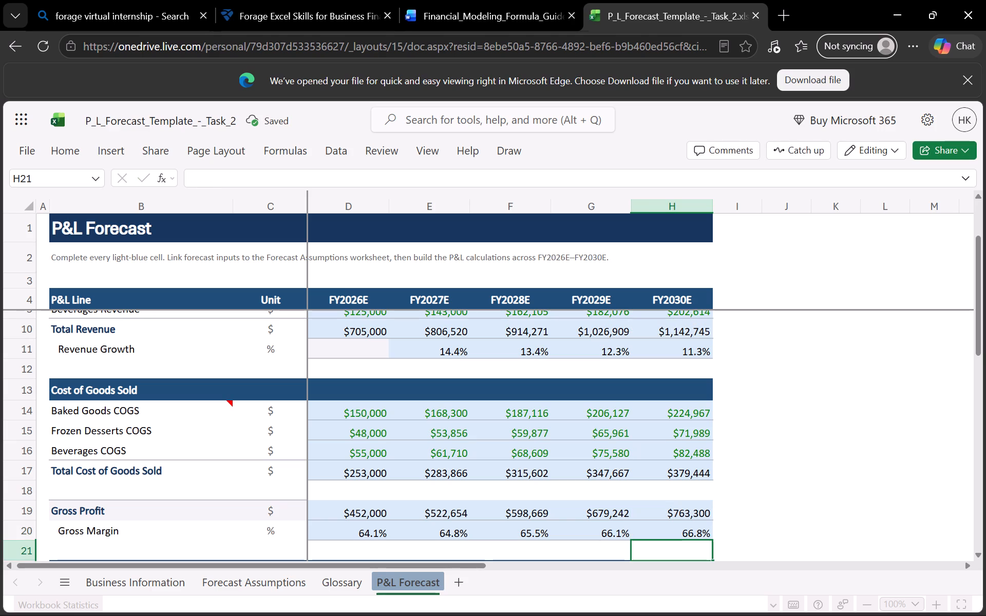
# Link FY2026E Staff Costs in D23 of the P&L Forecast to the assumptions with the formula ='Forecast Assumptions'!D23.
pyautogui.scroll(-1, 615, 316)
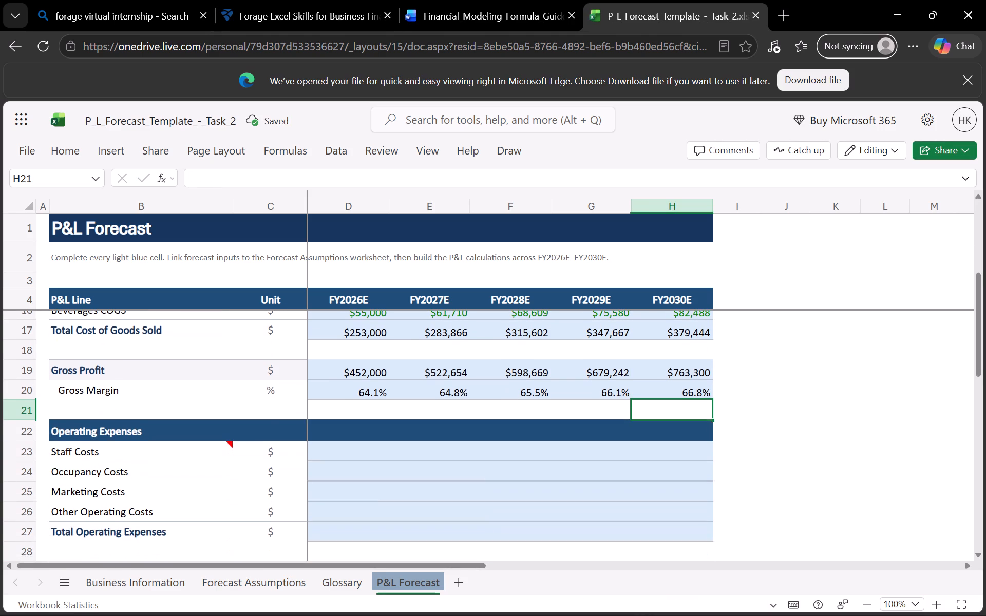
pyautogui.scroll(-1, 615, 316)
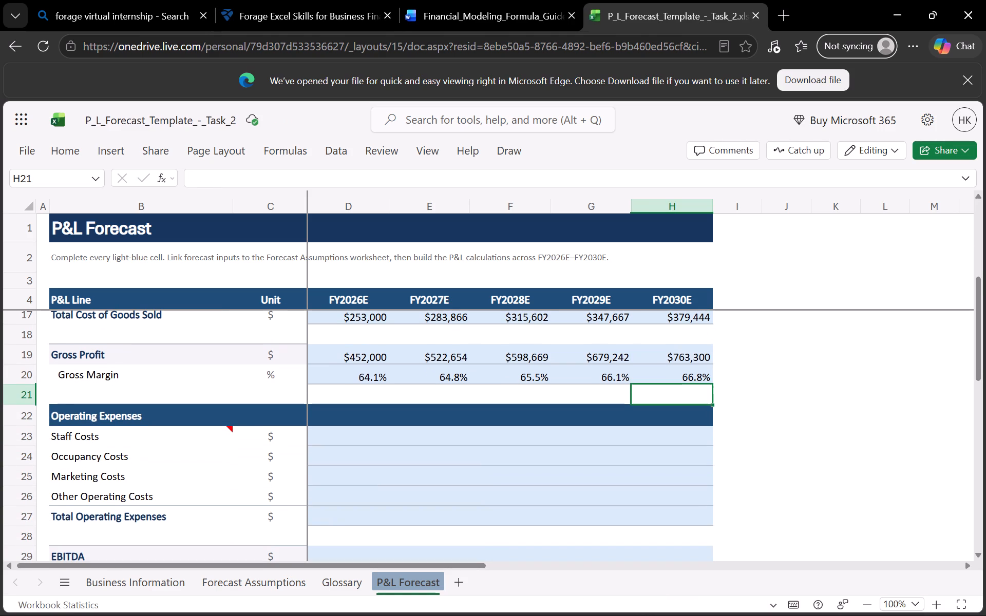
pyautogui.click(360, 437)
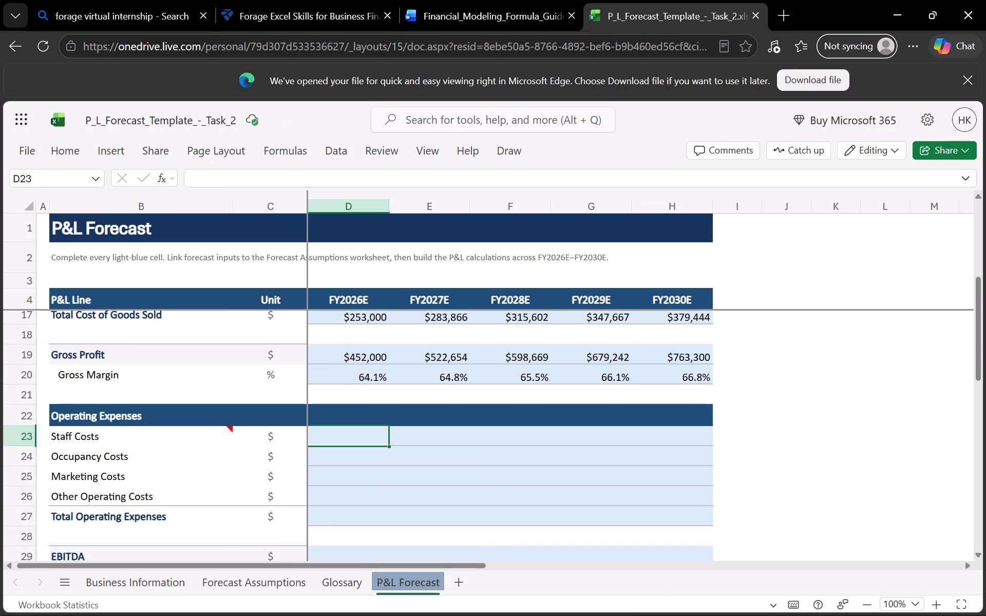
pyautogui.press('=')
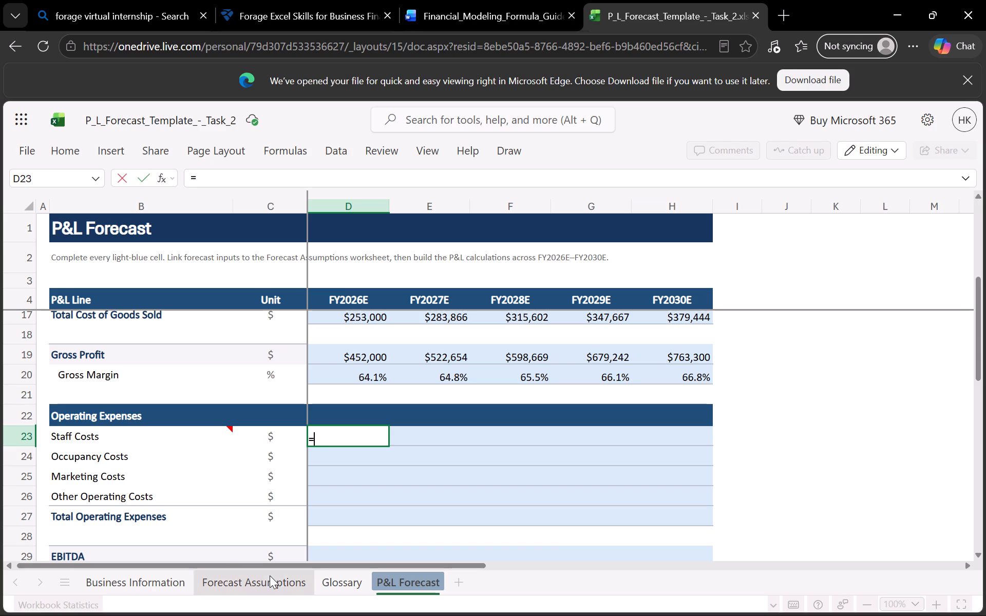
pyautogui.click(270, 575)
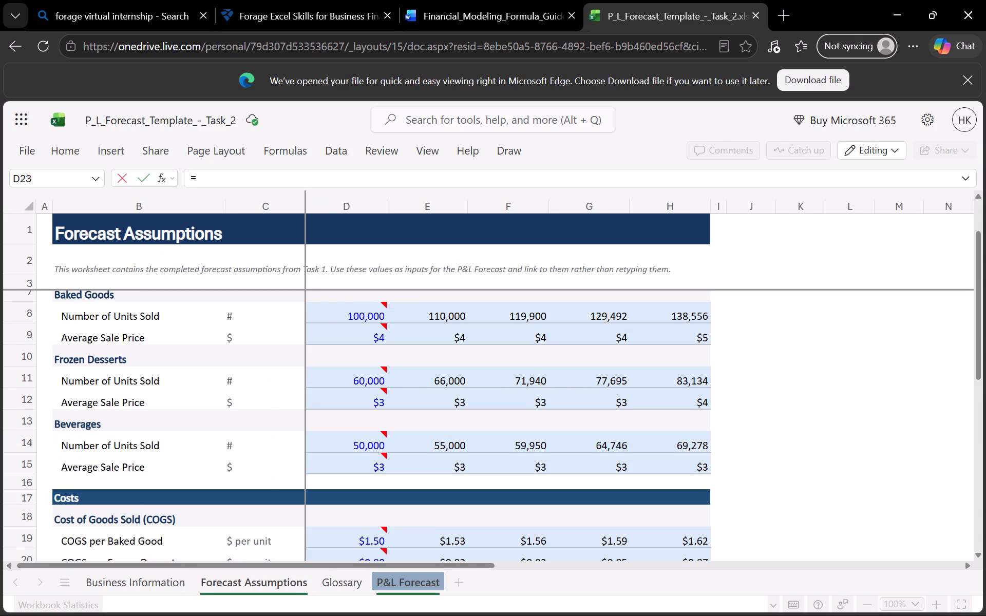
pyautogui.scroll(-2, 176, 529)
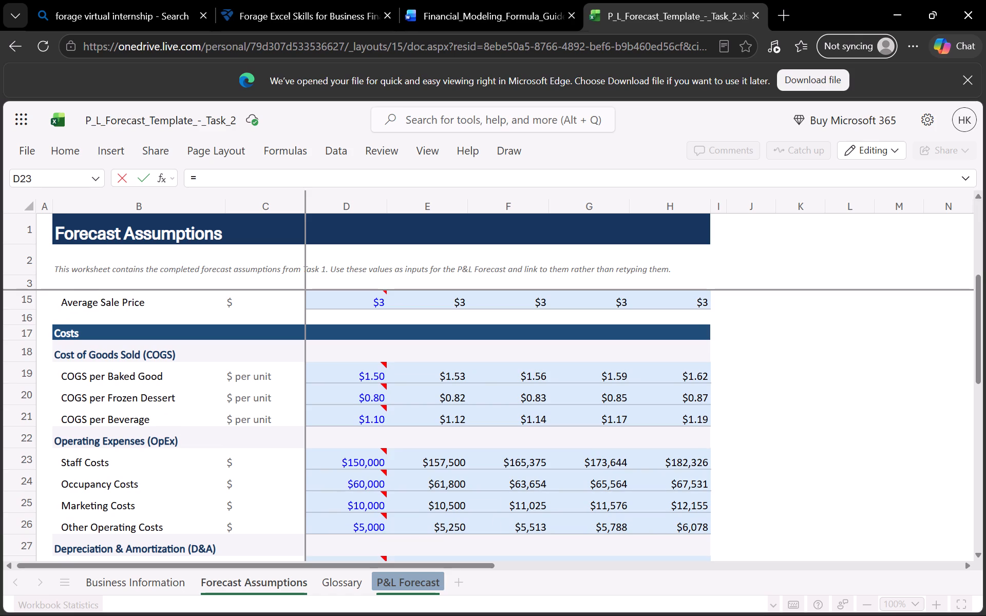
pyautogui.click(343, 465)
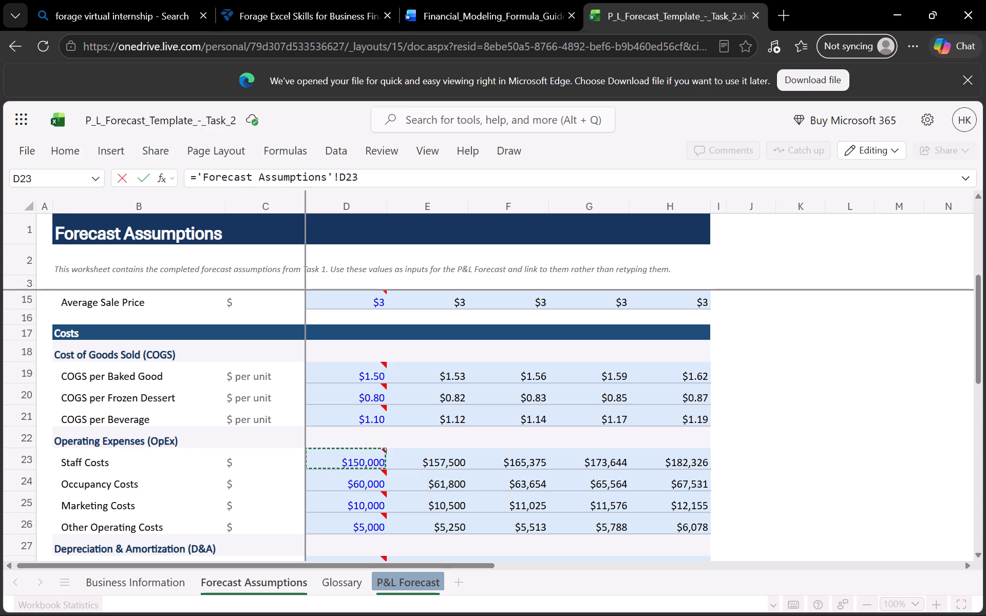
pyautogui.press('Return')
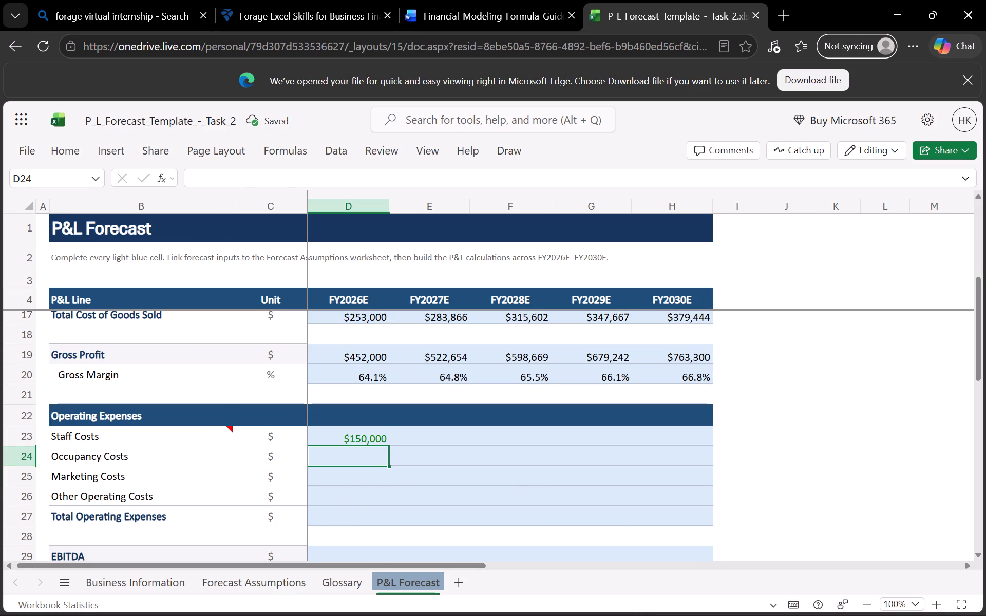
# Fill the Staff Costs link from D23 across to H23 for FY2027E–FY2030E and check the copied formulas.
pyautogui.moveTo(385, 439); pyautogui.dragTo(391, 449)
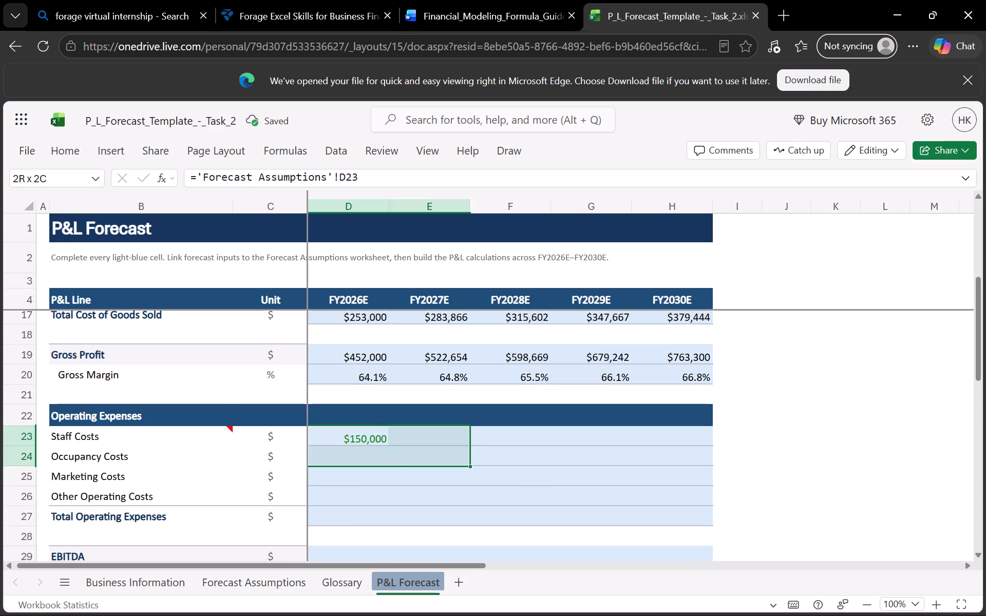
pyautogui.moveTo(391, 449); pyautogui.dragTo(388, 444)
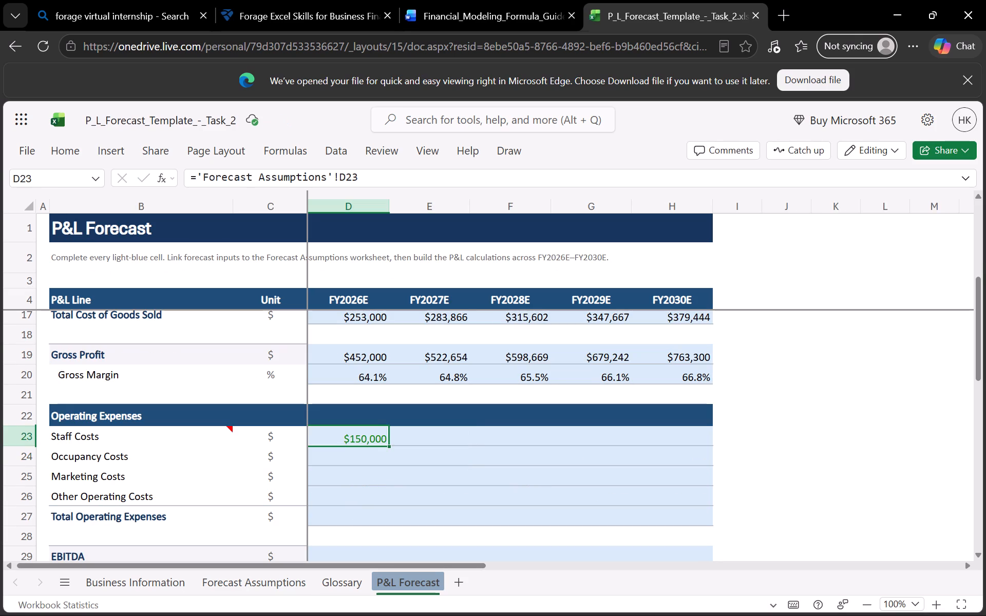
pyautogui.moveTo(388, 444); pyautogui.dragTo(659, 441)
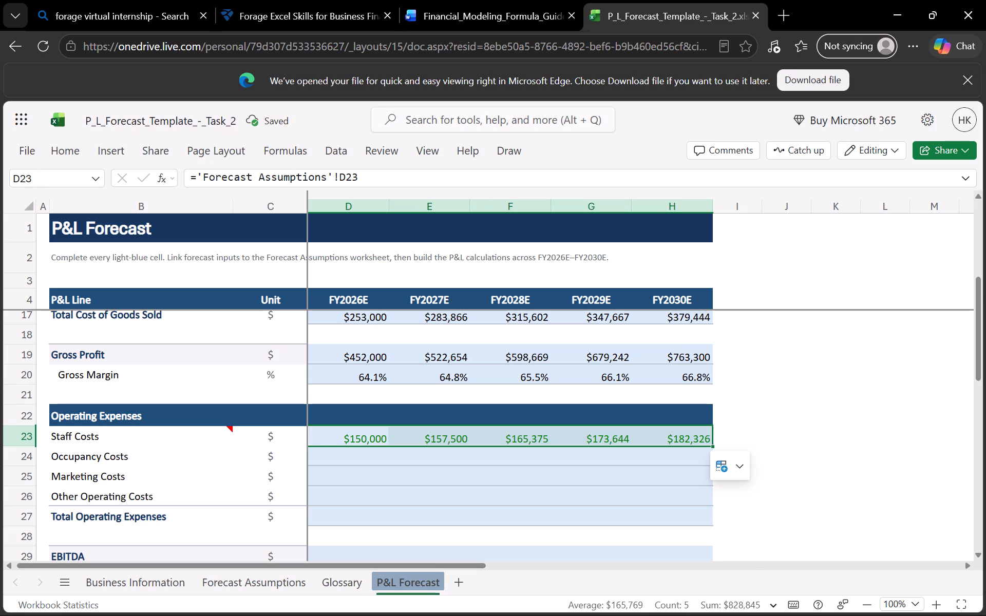
pyautogui.click(382, 456)
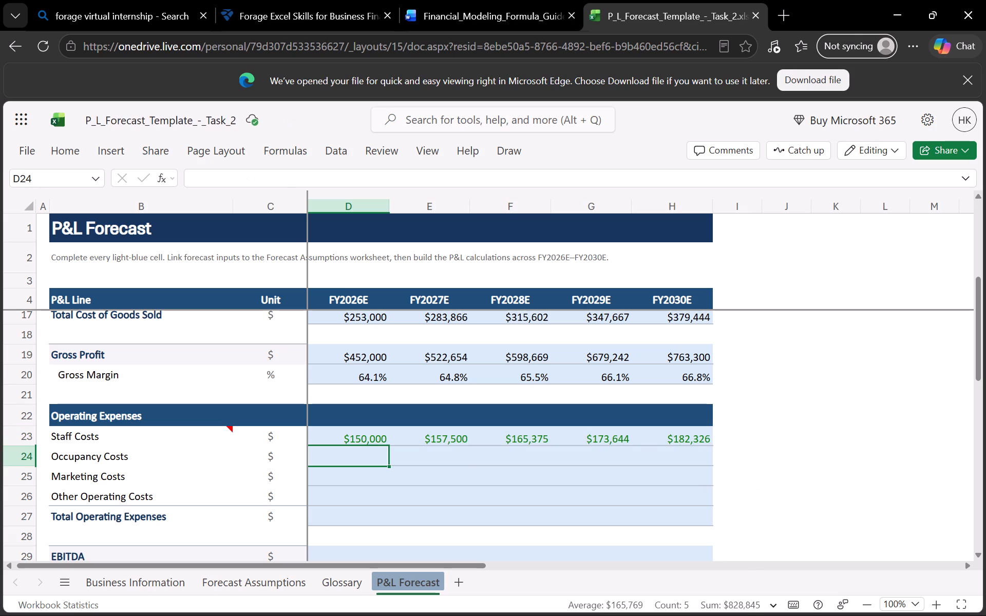
pyautogui.click(420, 444)
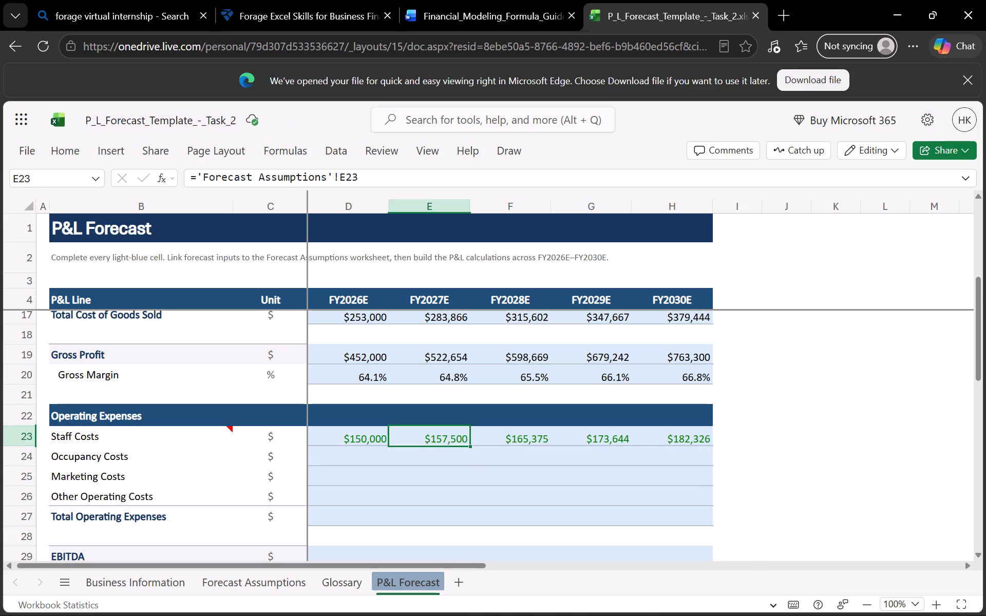
pyautogui.click(508, 439)
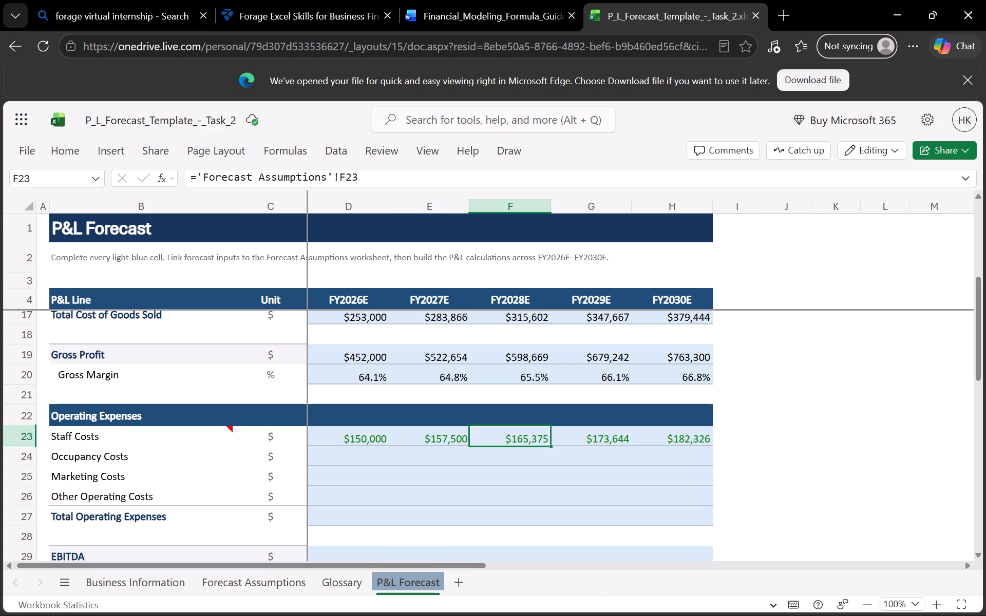
# Link FY2026E Occupancy Costs in D24 of the P&L Forecast to the assumptions with the formula ='Forecast Assumptions'!D24.
pyautogui.click(368, 453)
pyautogui.press('=')
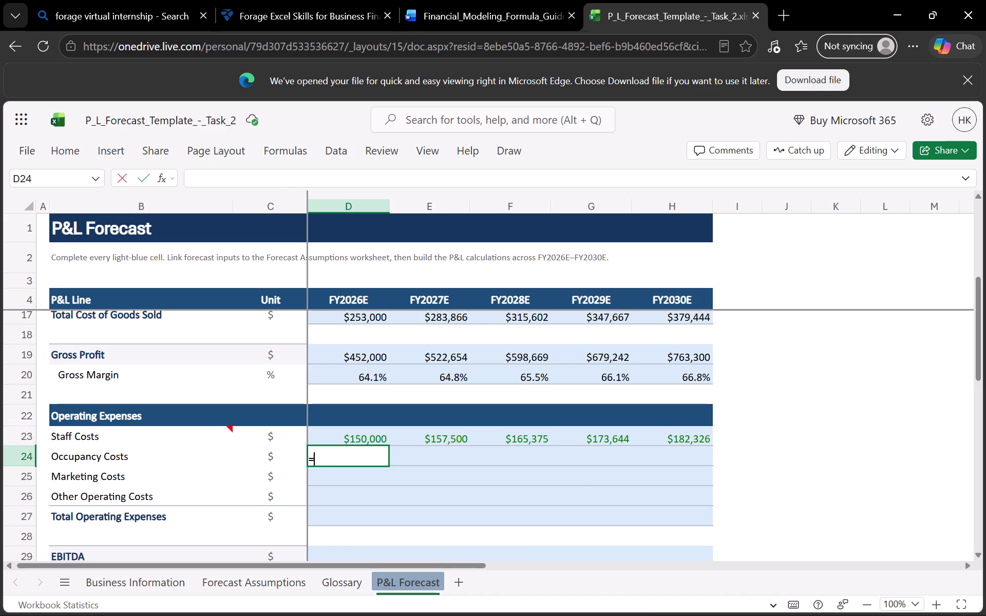
pyautogui.click(204, 576)
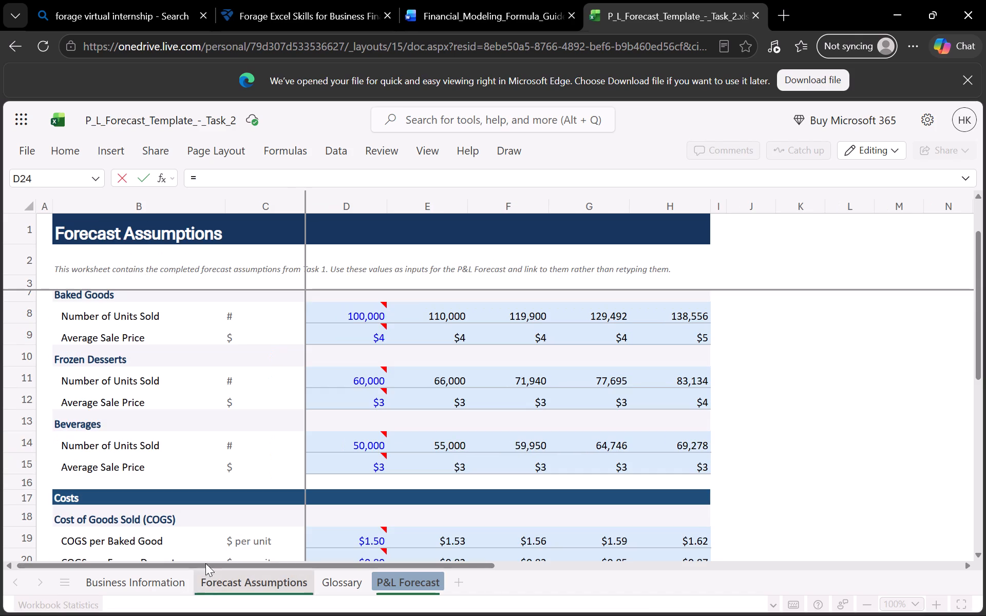
pyautogui.scroll(-2, 373, 455)
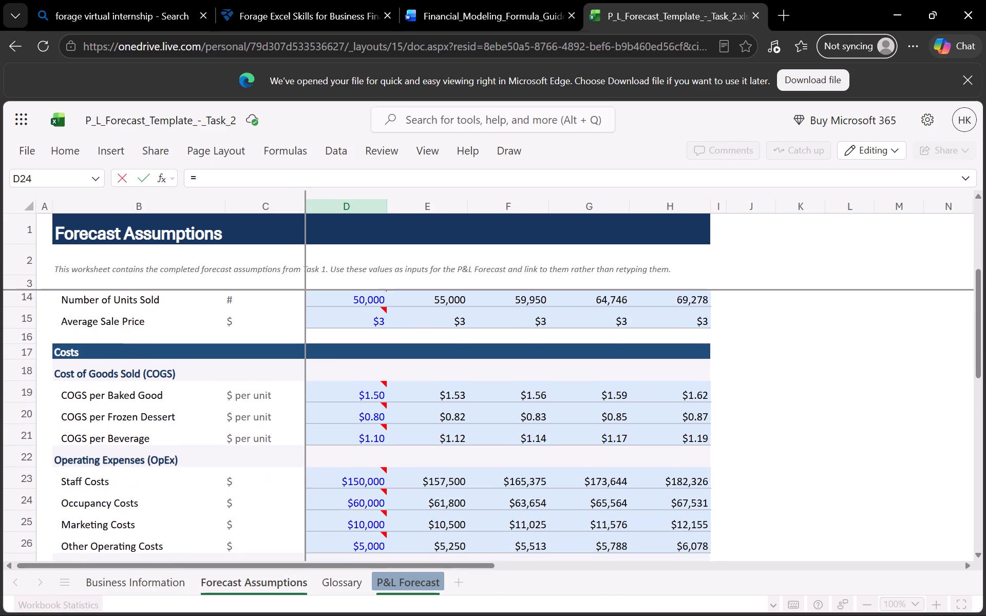
pyautogui.scroll(-1, 373, 455)
pyautogui.click(372, 496)
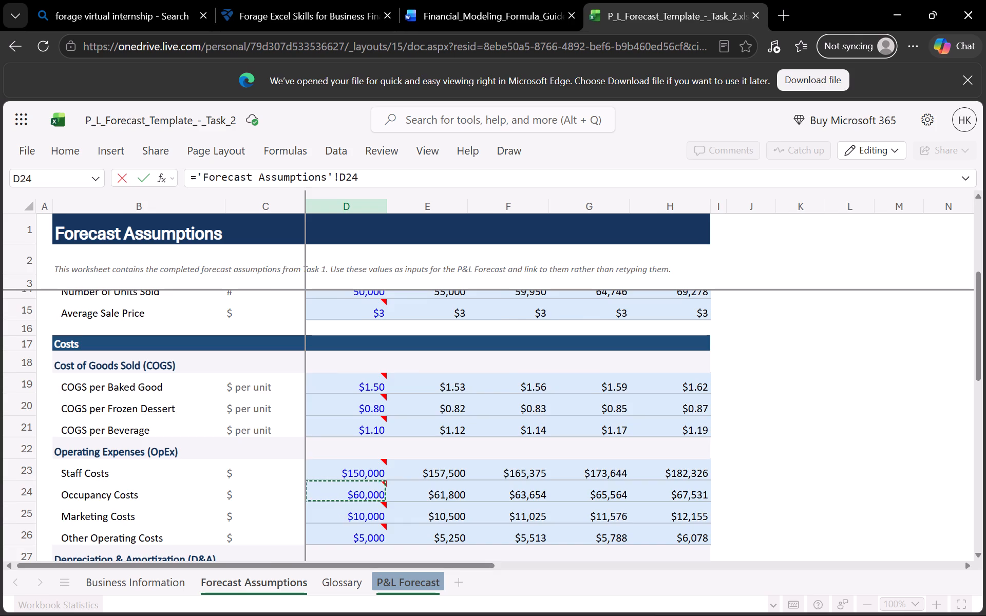
pyautogui.press('Return')
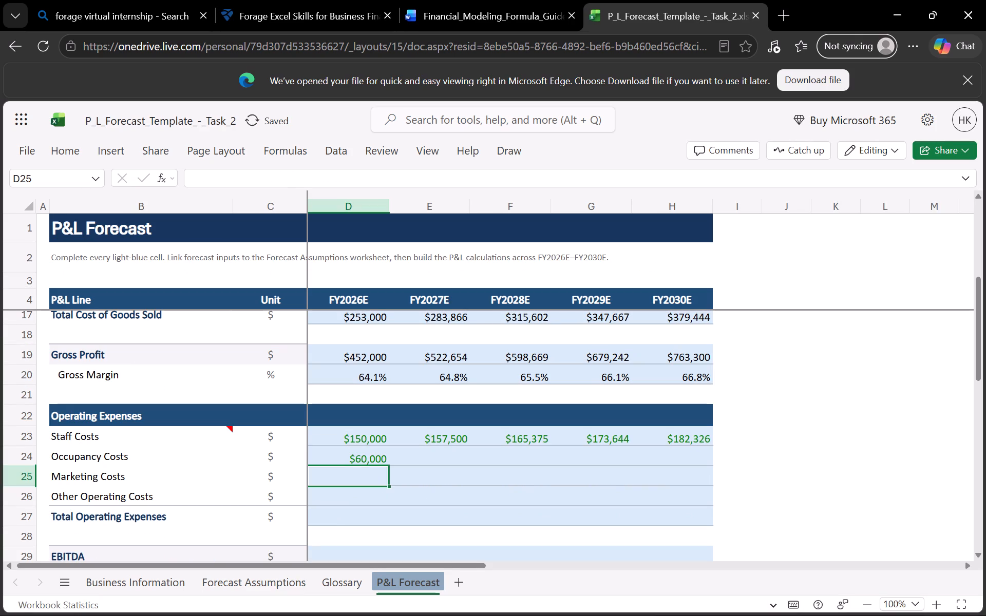
# Fill the Occupancy Costs link from D24 across to H24 for FY2027E–FY2030E.
pyautogui.click(385, 458)
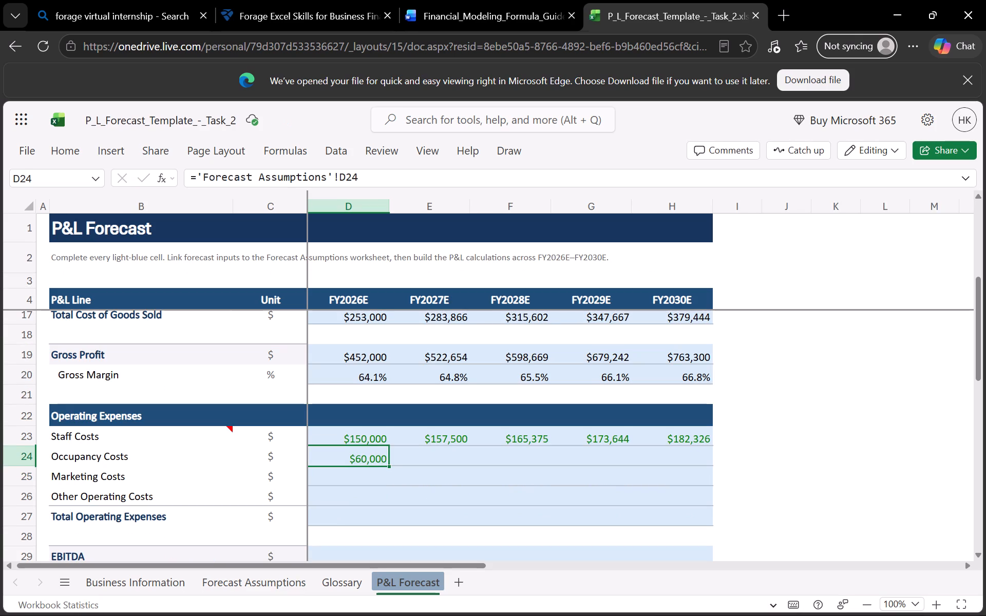
pyautogui.moveTo(389, 465); pyautogui.dragTo(593, 461)
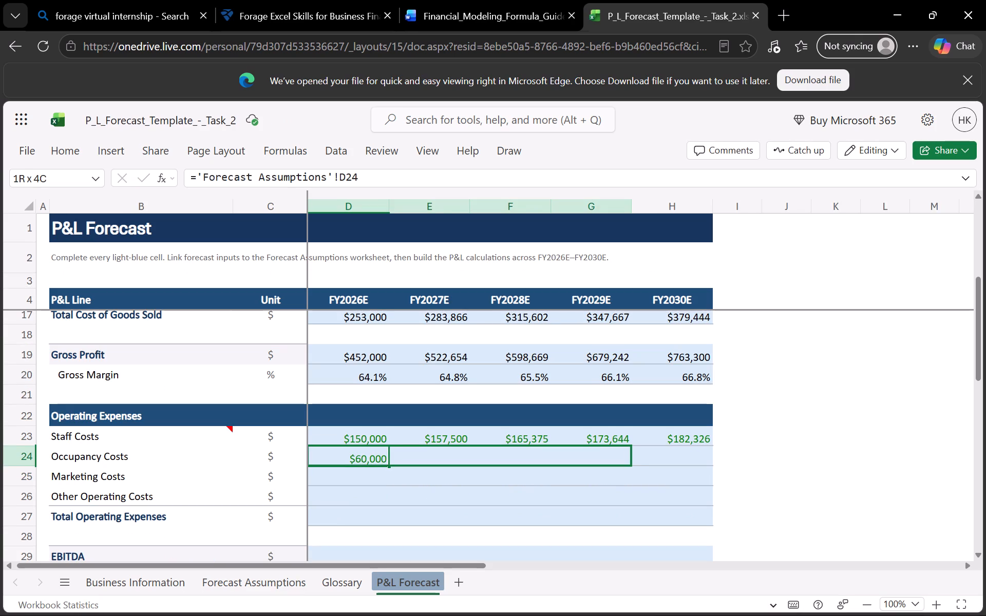
pyautogui.moveTo(593, 461); pyautogui.dragTo(640, 458)
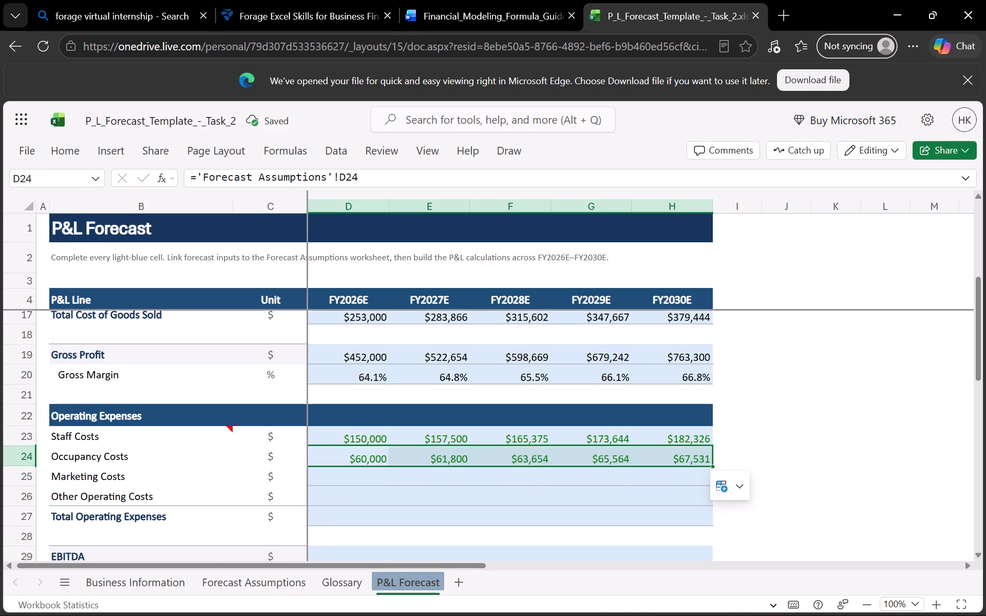
# Link FY2026E Marketing Costs in D25 of the P&L Forecast to the assumptions with the formula ='Forecast Assumptions'!D25.
pyautogui.click(346, 474)
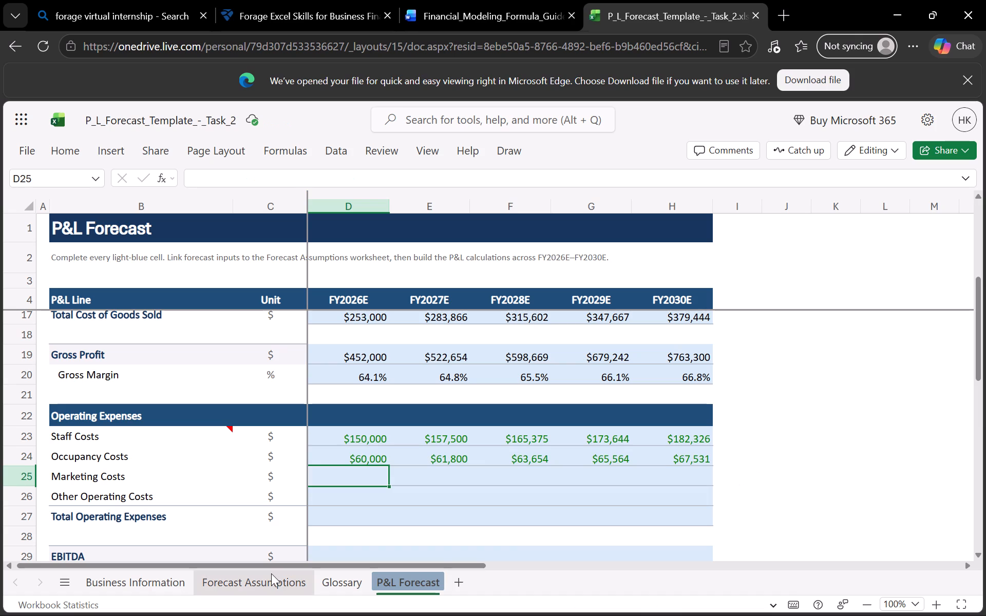
pyautogui.press('=')
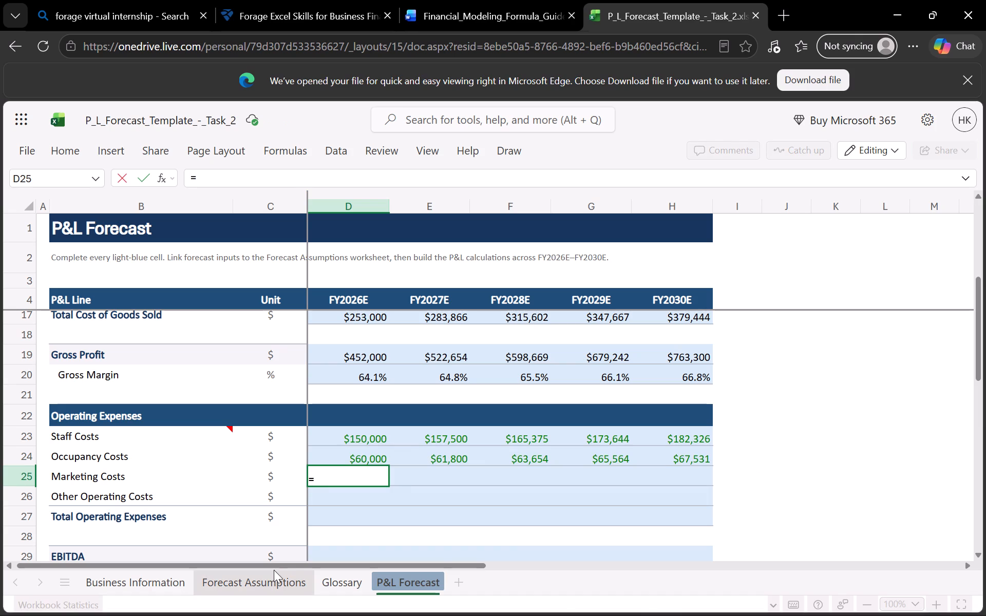
pyautogui.click(273, 581)
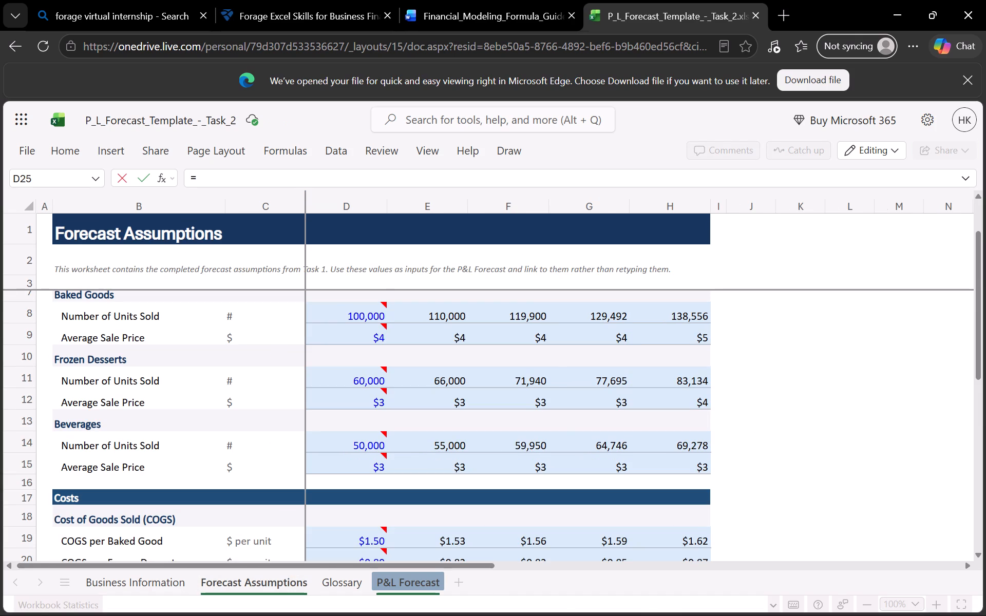
pyautogui.scroll(-2, 337, 484)
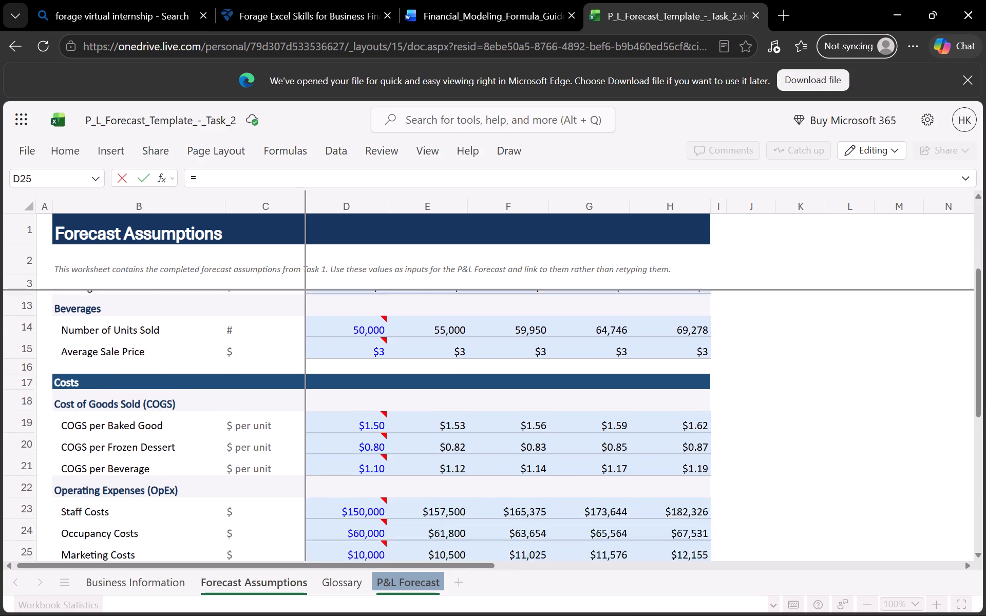
pyautogui.scroll(-1, 337, 484)
pyautogui.click(371, 485)
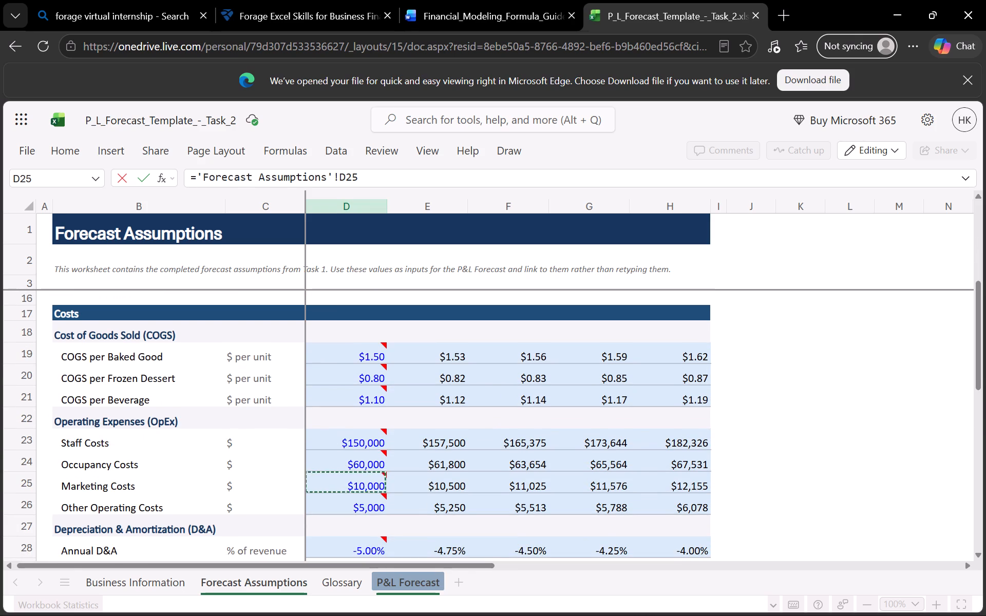
pyautogui.press('Return')
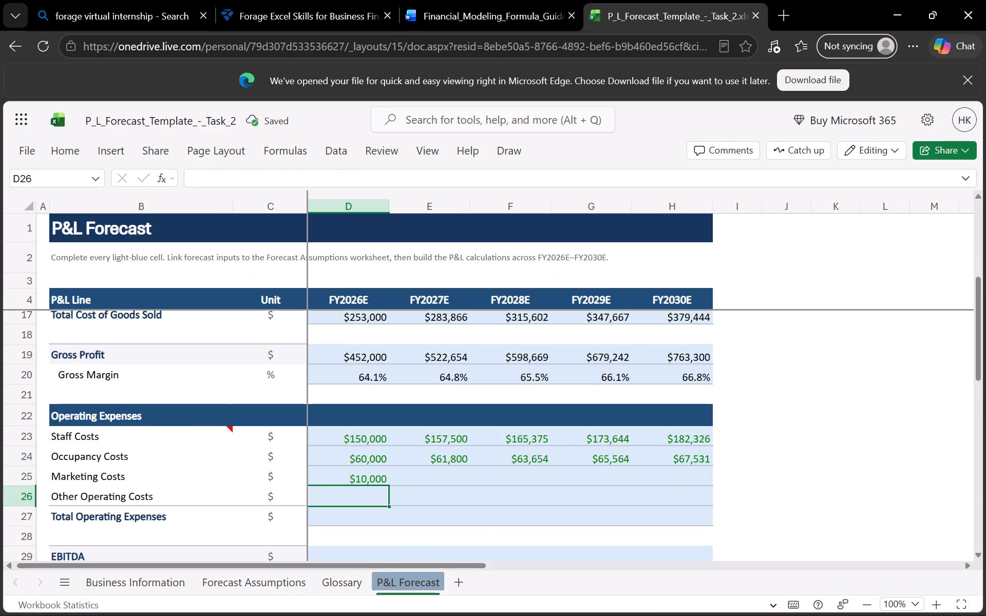
# Fill the Marketing Costs link from D25 across to H25 for FY2027E–FY2030E.
pyautogui.click(389, 473)
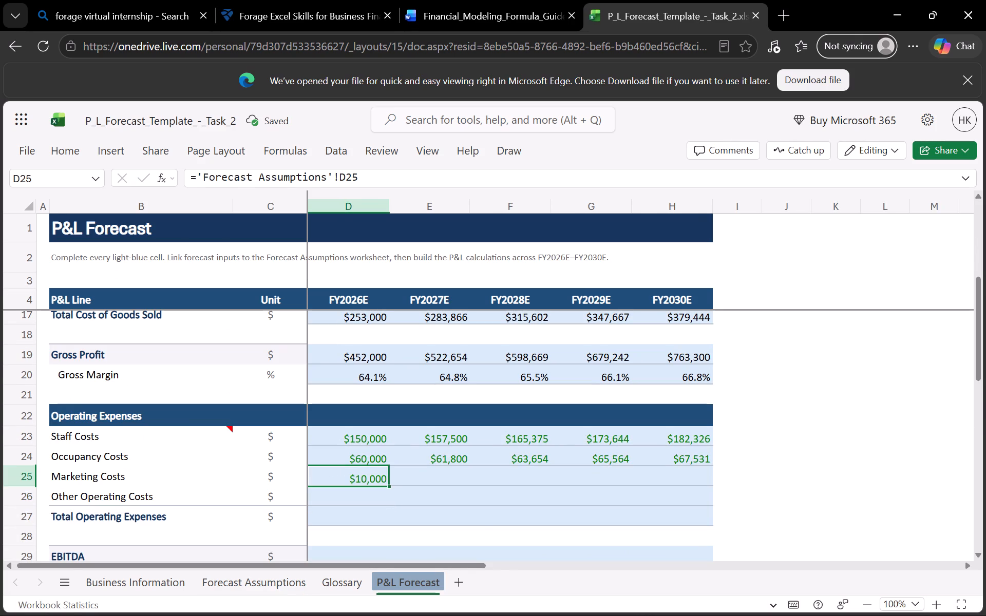
pyautogui.moveTo(390, 487); pyautogui.dragTo(583, 493)
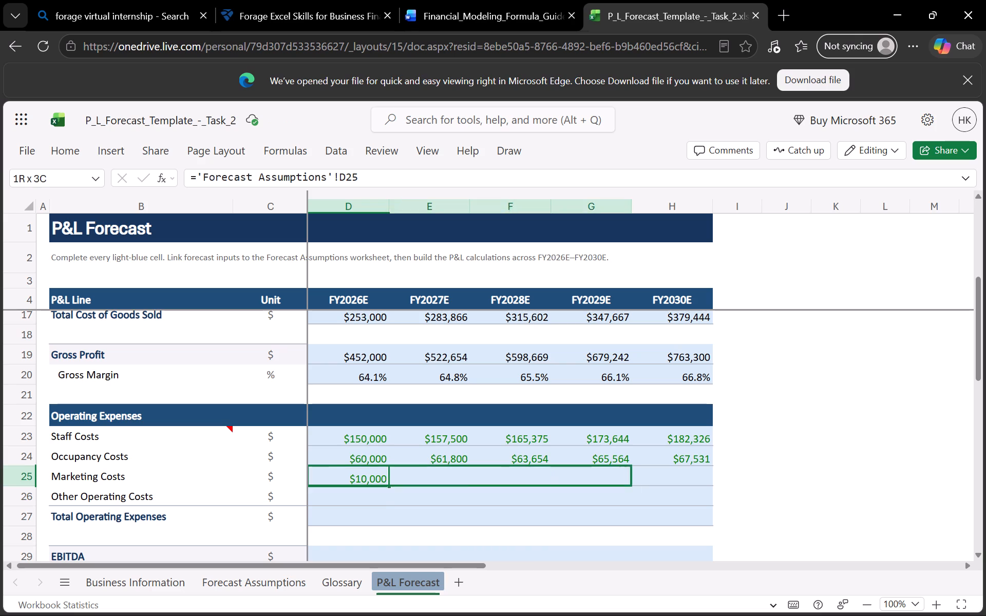
pyautogui.moveTo(583, 493); pyautogui.dragTo(671, 488)
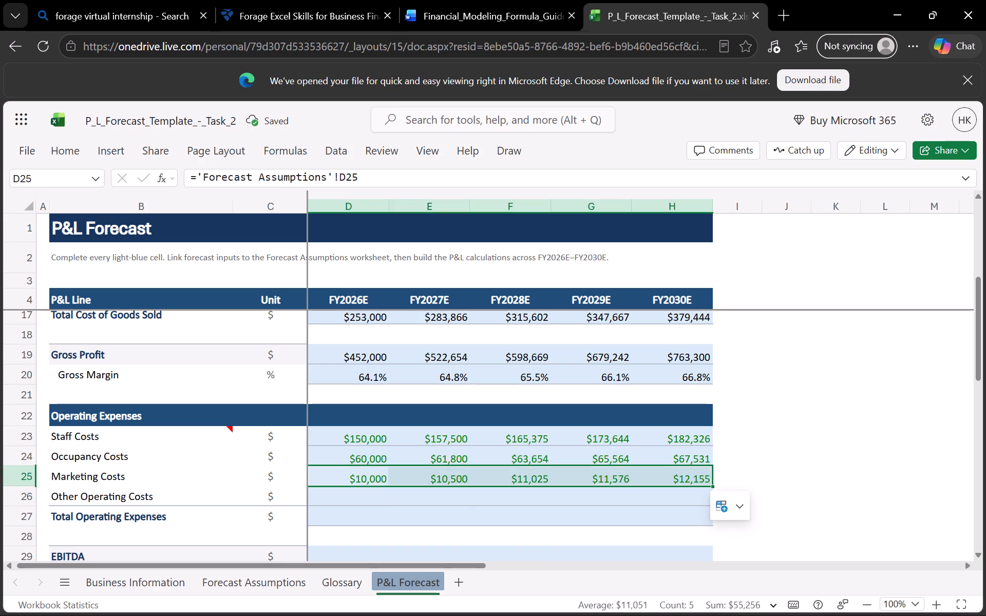
# Link FY2026E Other Operating Costs in D26 of the P&L Forecast to the Other Operating Costs in D26 of Forecast Assumptions.
pyautogui.click(365, 503)
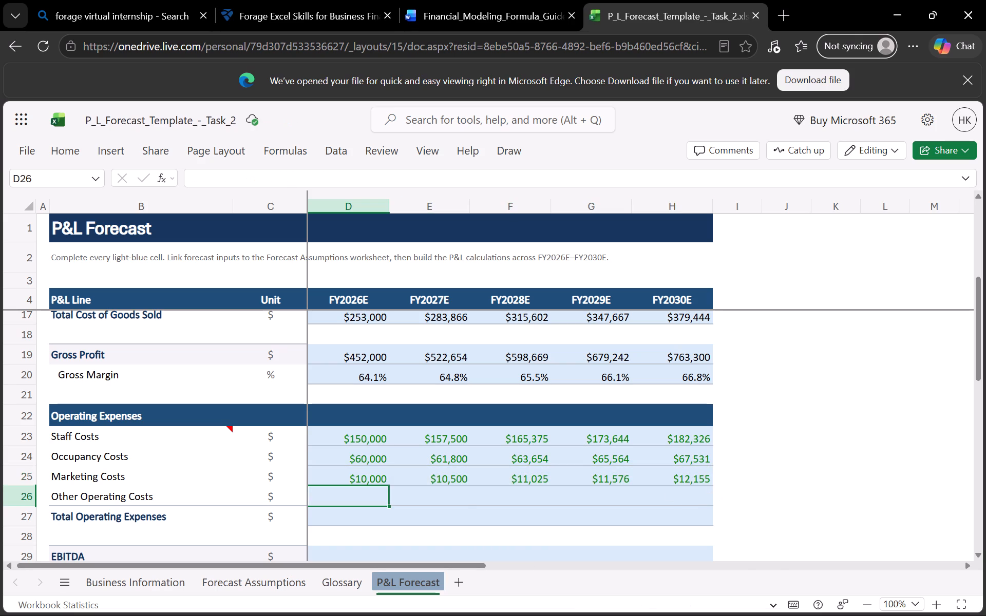
pyautogui.press('=')
pyautogui.click(280, 574)
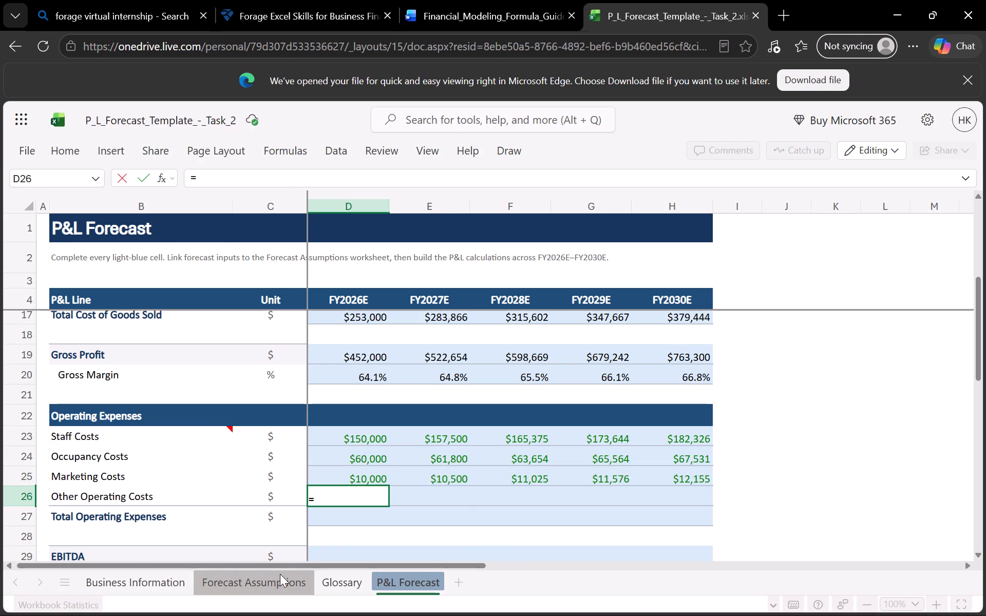
pyautogui.scroll(-2, 363, 534)
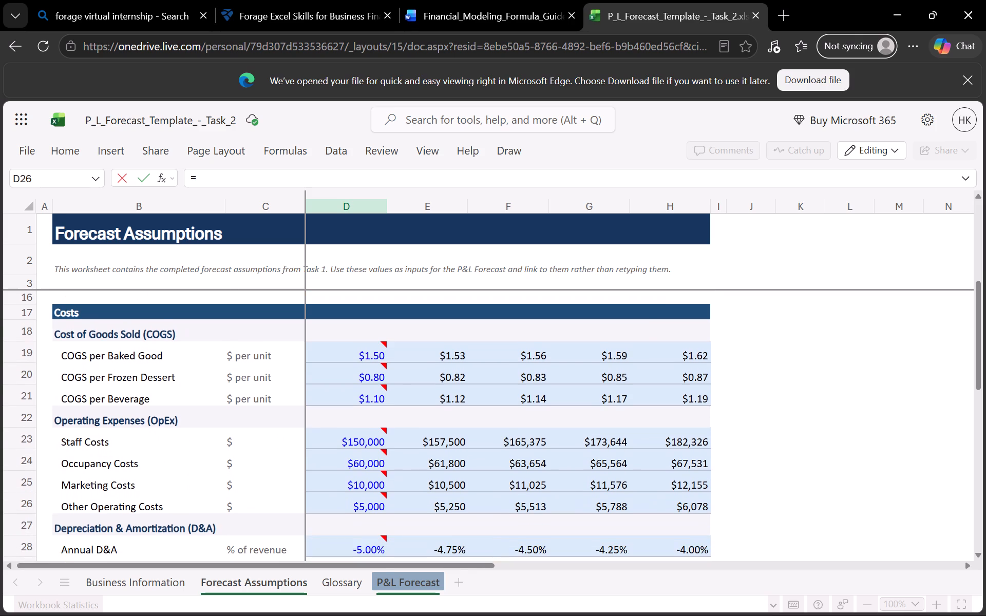
pyautogui.click(371, 509)
pyautogui.press('Return')
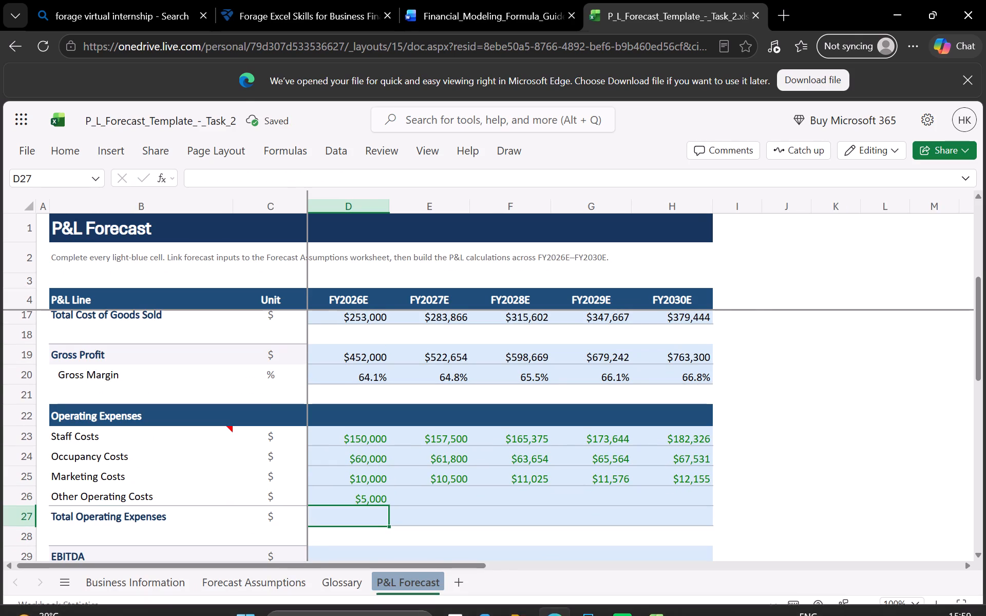
# Fill the Other Operating Costs link from D26 across to H26 for FY2027E–FY2030E.
pyautogui.click(383, 494)
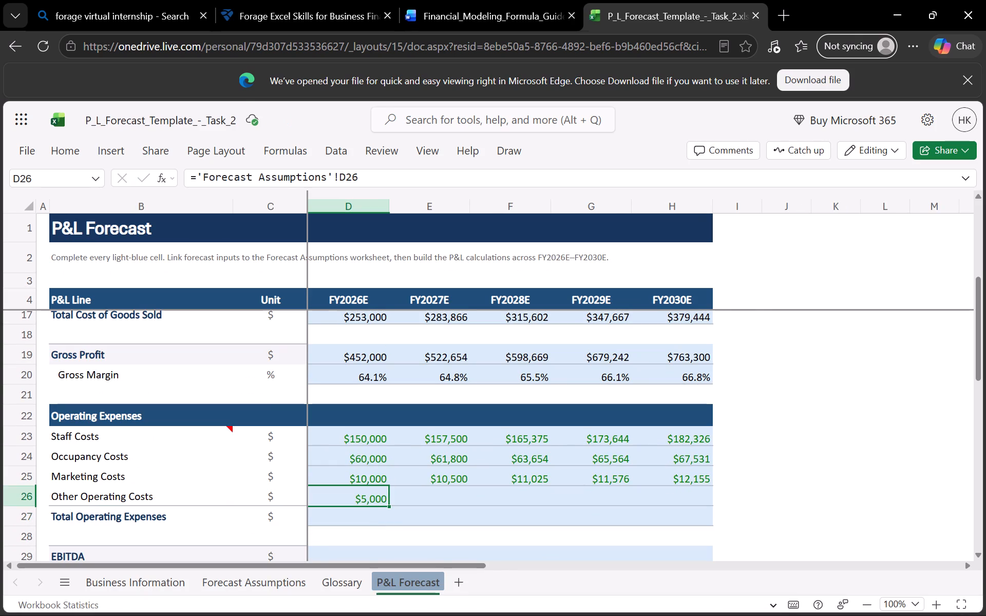
pyautogui.moveTo(390, 506); pyautogui.dragTo(652, 496)
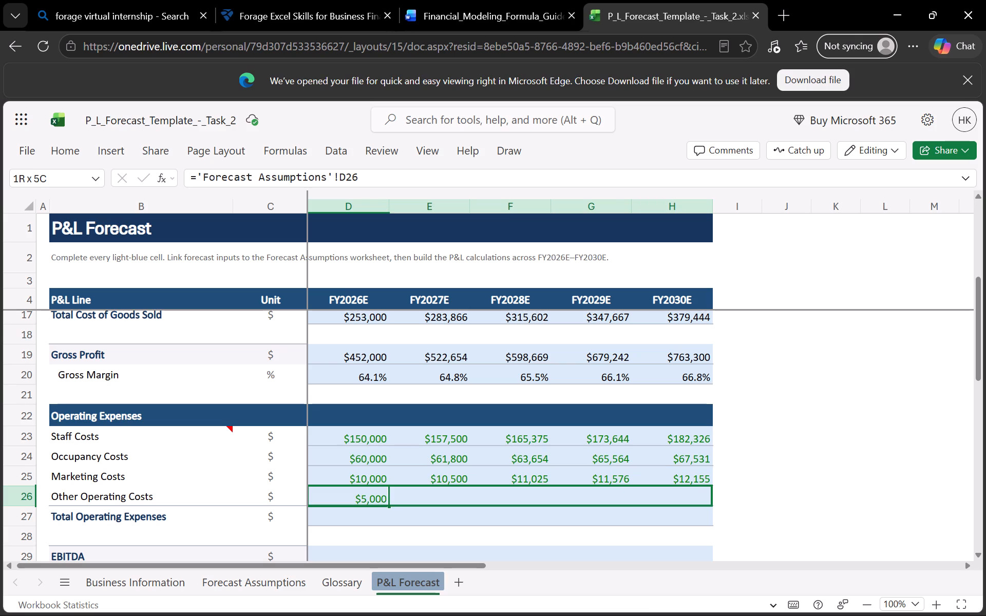
pyautogui.moveTo(652, 496); pyautogui.dragTo(655, 496)
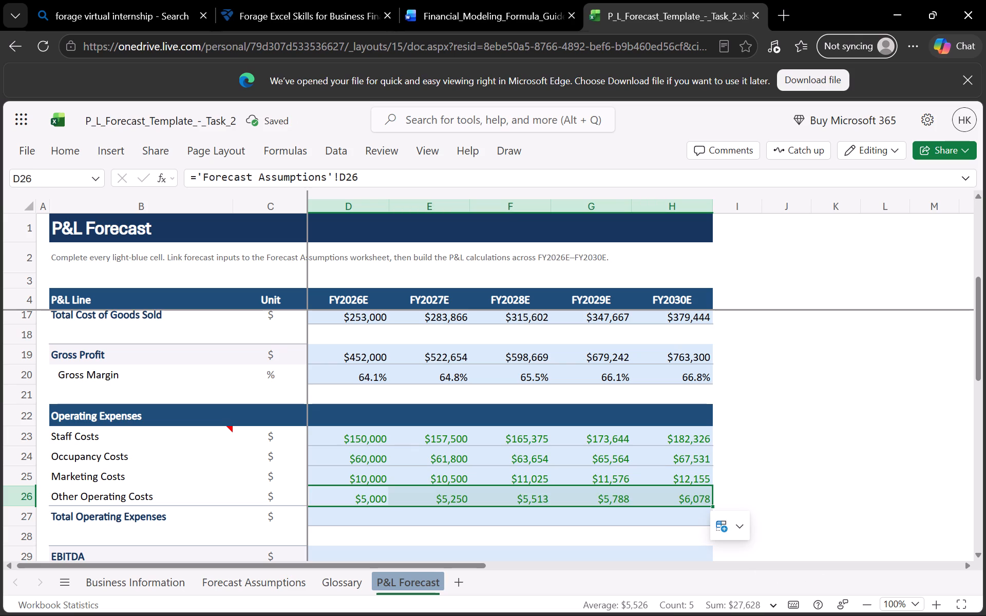
# Calculate Total Operating Expenses in row 27, using =SUM(D23:D26) in D27 and filling it across to H27.
pyautogui.click(367, 525)
pyautogui.press('=')
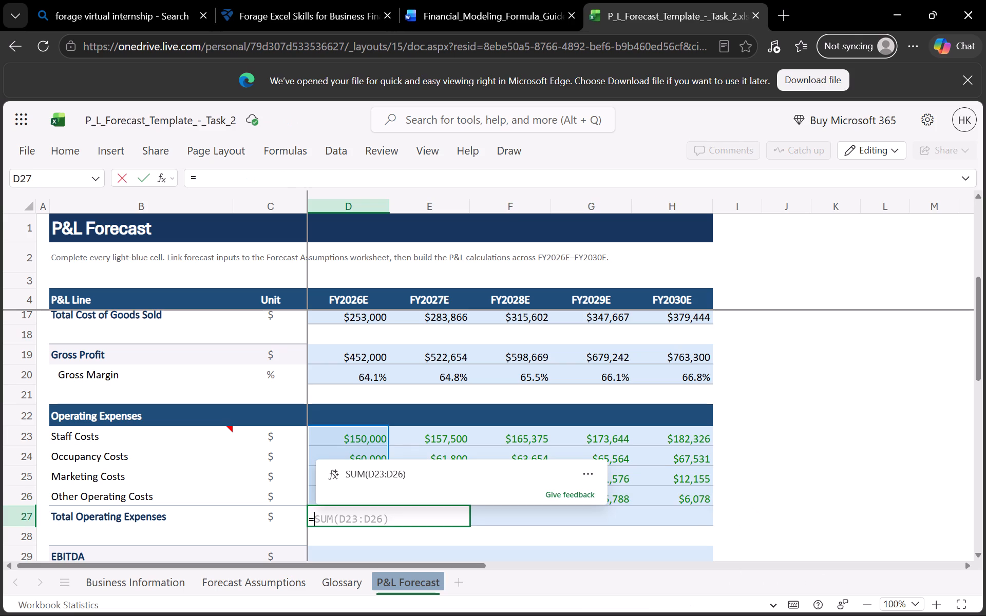
pyautogui.click(402, 475)
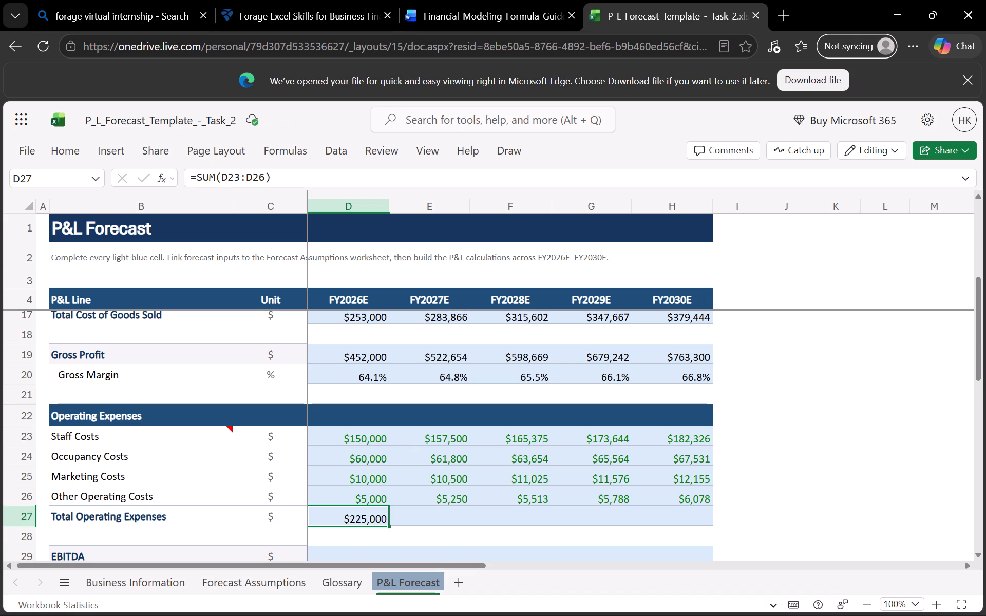
pyautogui.moveTo(389, 526); pyautogui.dragTo(664, 530)
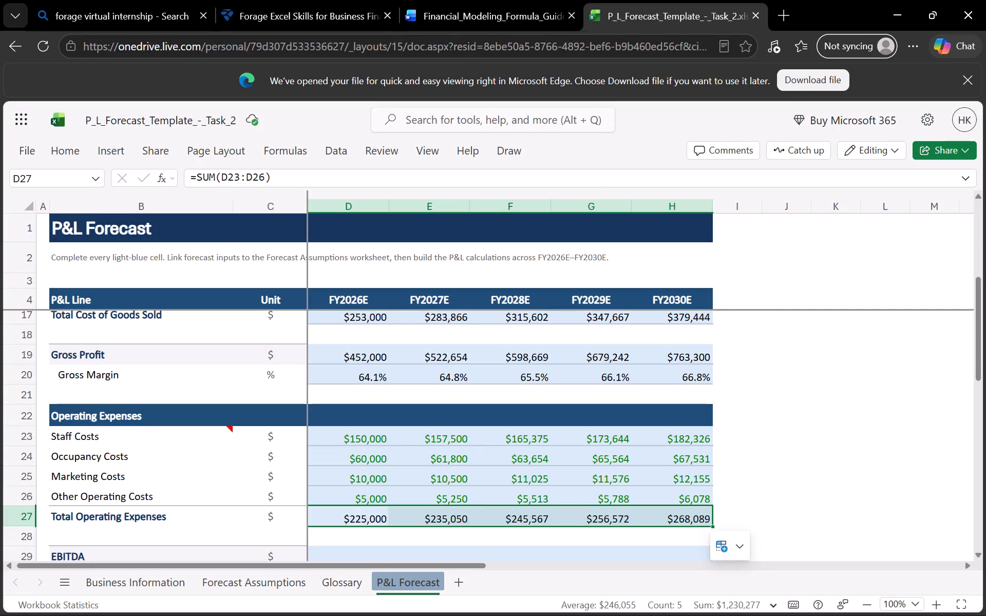
# Calculate EBITDA in row 29 as Gross Profit less Total Operating Expenses, using =D19-D27 in D29 and filling it across to H29.
pyautogui.scroll(-1, 483, 535)
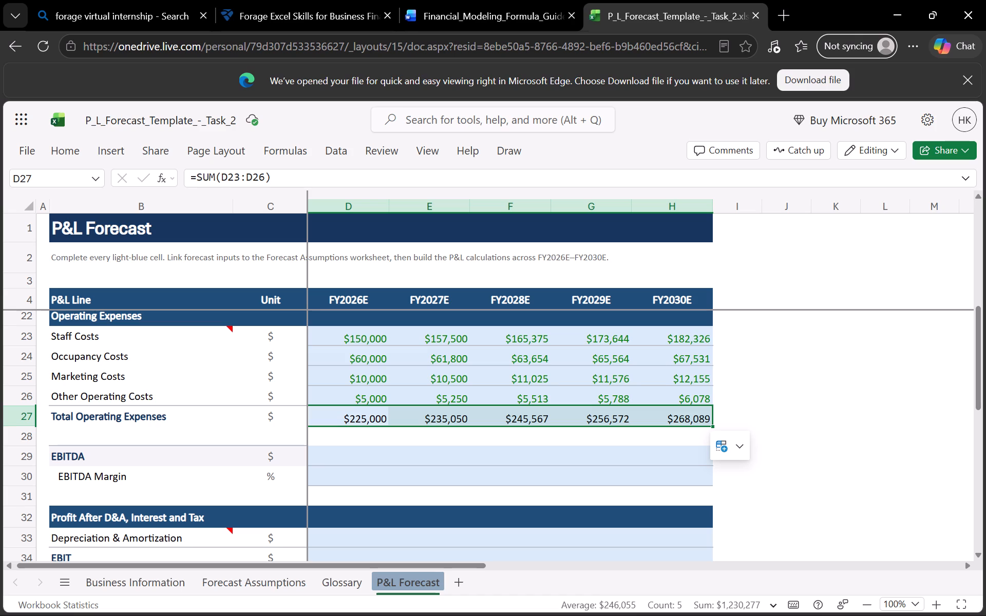
pyautogui.click(367, 456)
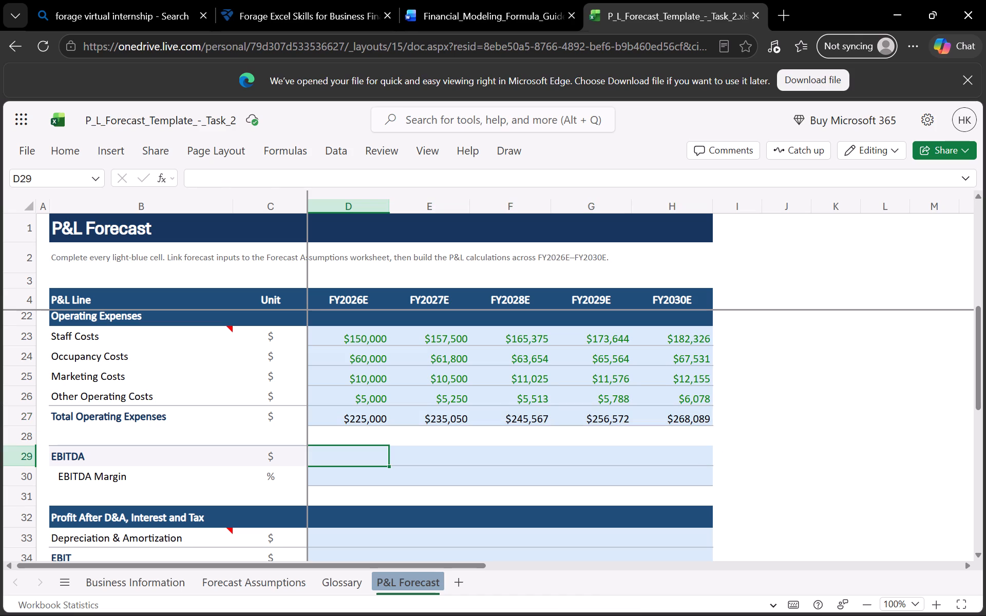
pyautogui.press('=')
pyautogui.scroll(2, 373, 437)
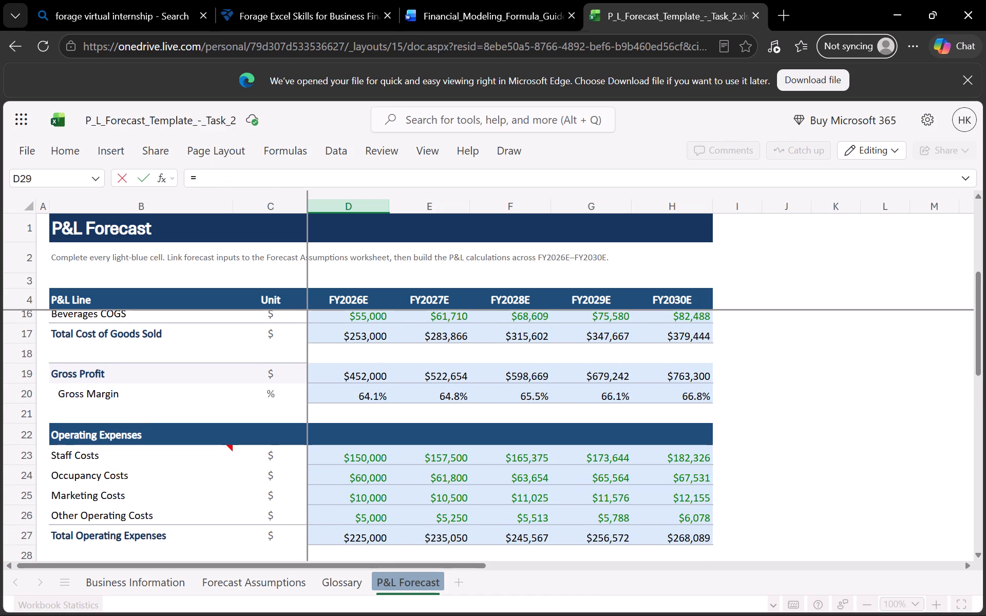
pyautogui.click(383, 374)
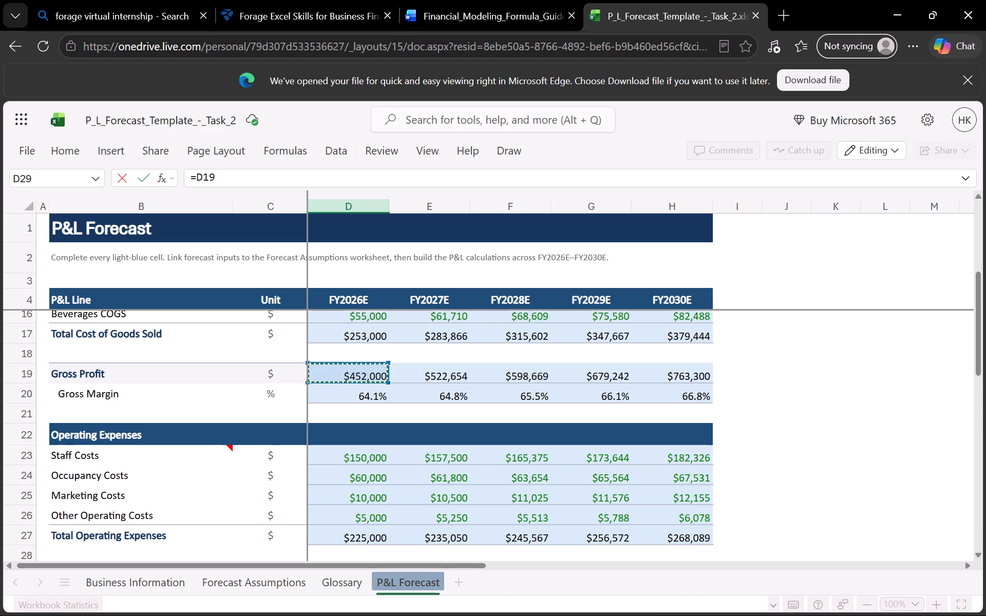
pyautogui.press('-')
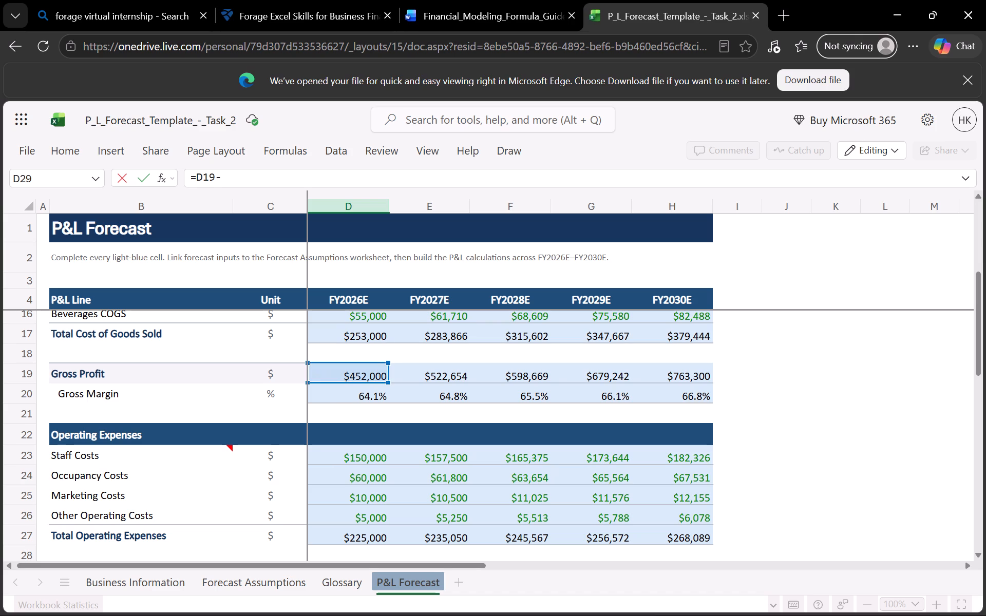
pyautogui.click(382, 533)
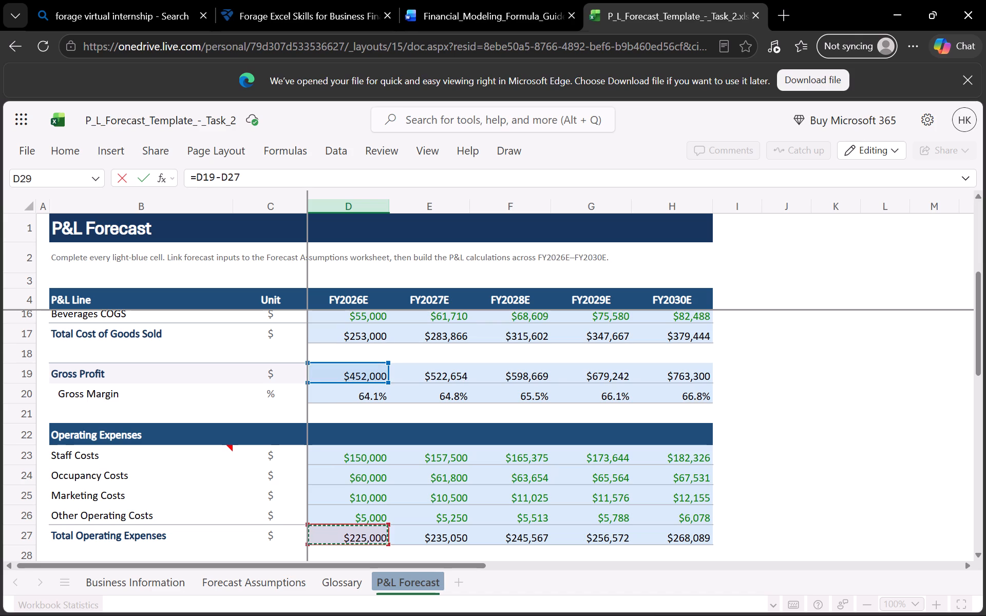
pyautogui.press('Return')
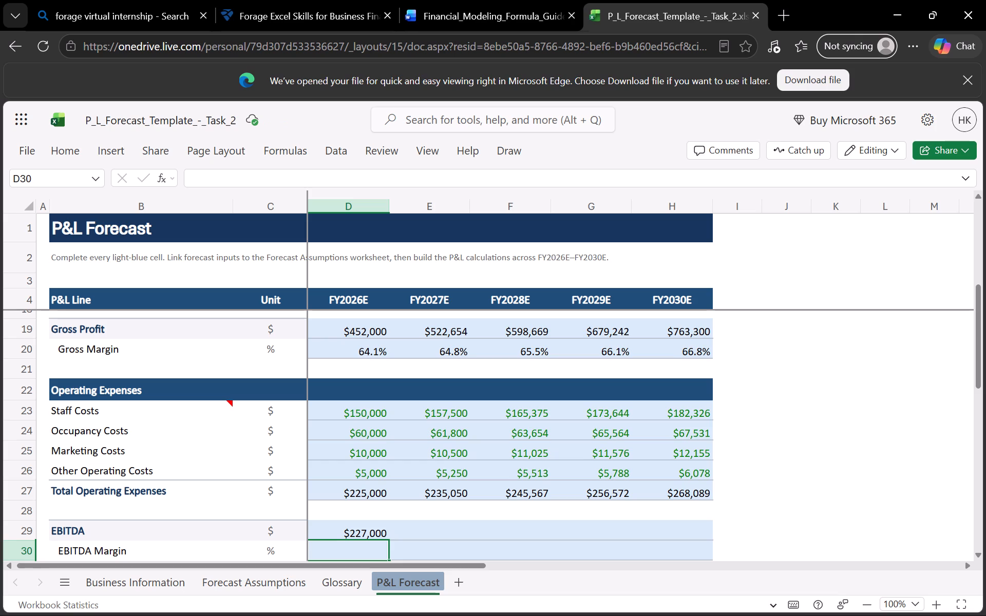
pyautogui.click(381, 527)
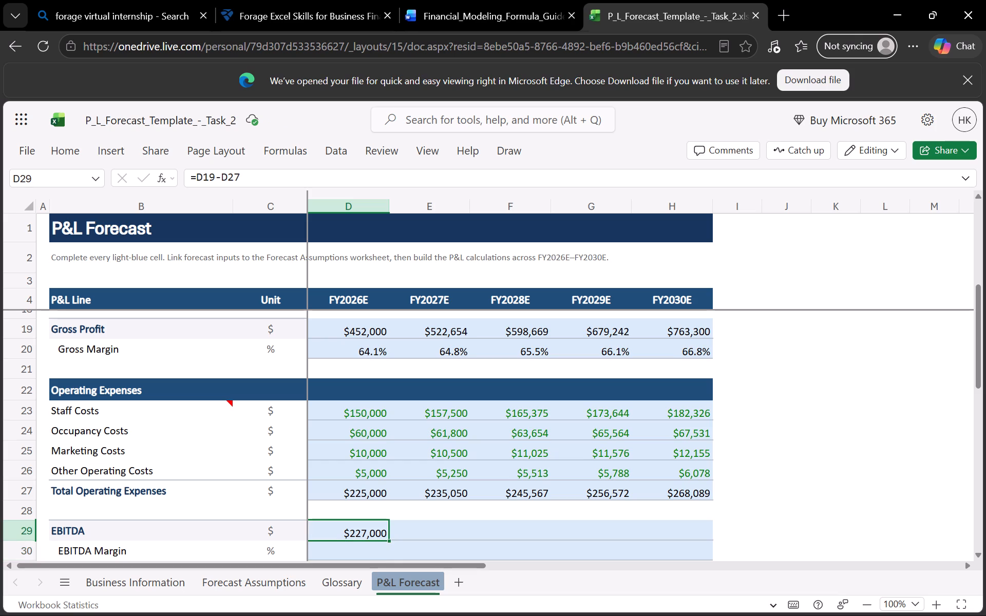
pyautogui.moveTo(390, 541); pyautogui.dragTo(656, 534)
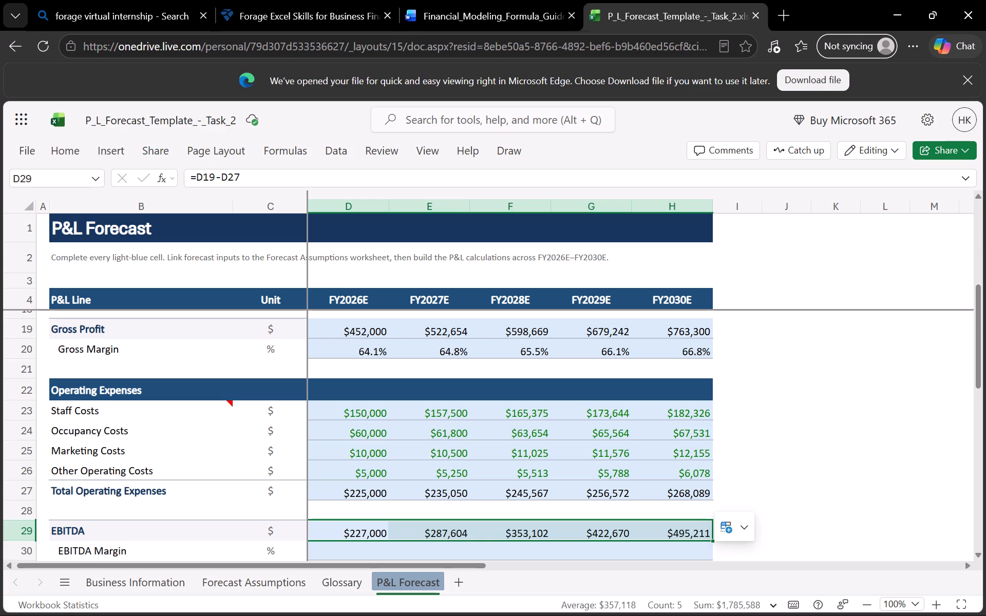
# Review the Operating Expenses, D&A and Cash Flow inputs on the Forecast Assumptions sheet, then return to the P&L Forecast.
pyautogui.click(381, 410)
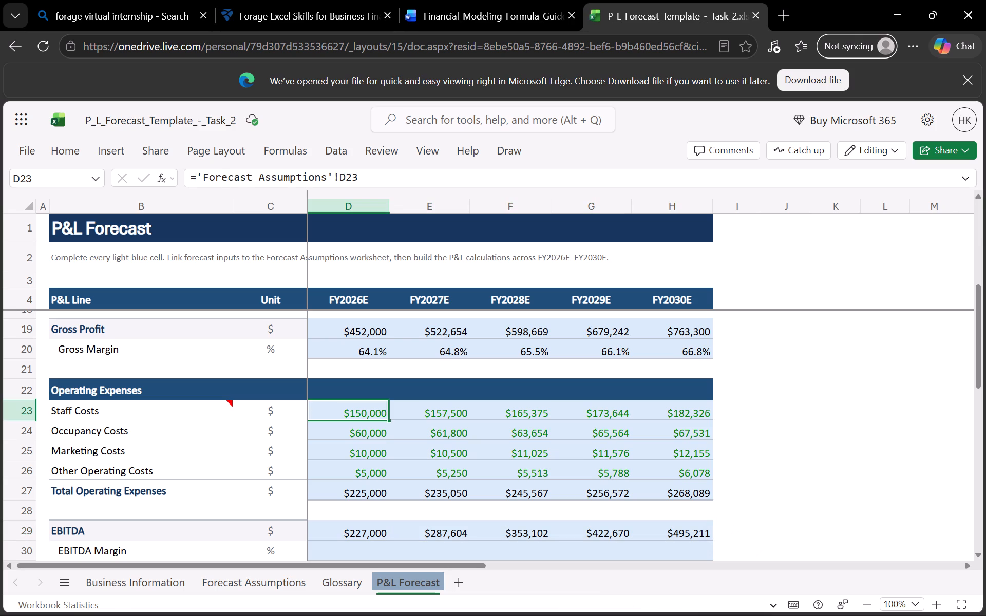
pyautogui.click(254, 580)
pyautogui.scroll(-1, 255, 486)
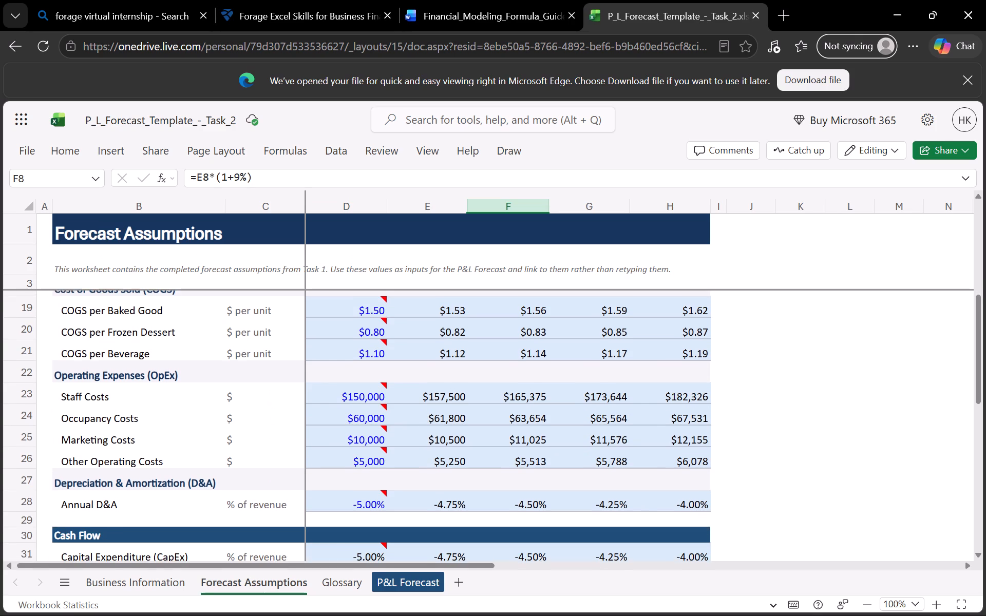
pyautogui.scroll(-1, 255, 486)
pyautogui.scroll(-2, 297, 473)
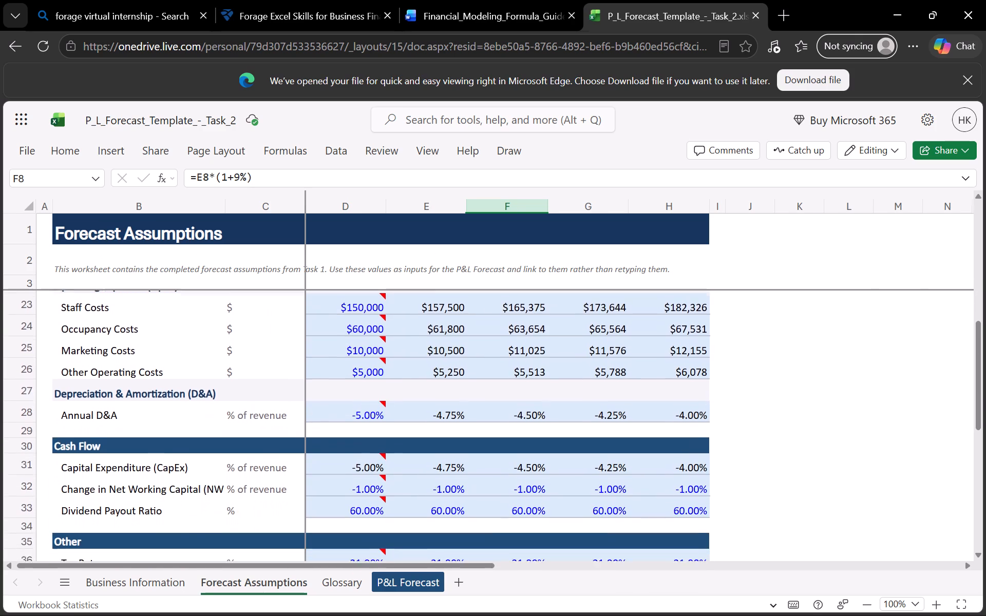
pyautogui.scroll(-1, 297, 473)
pyautogui.scroll(2, 297, 473)
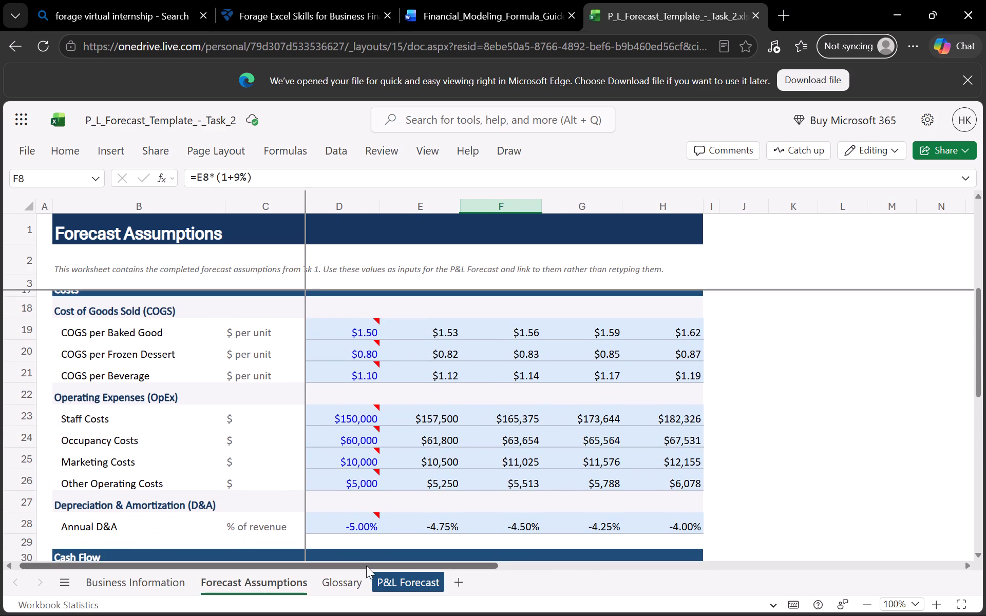
pyautogui.click(387, 582)
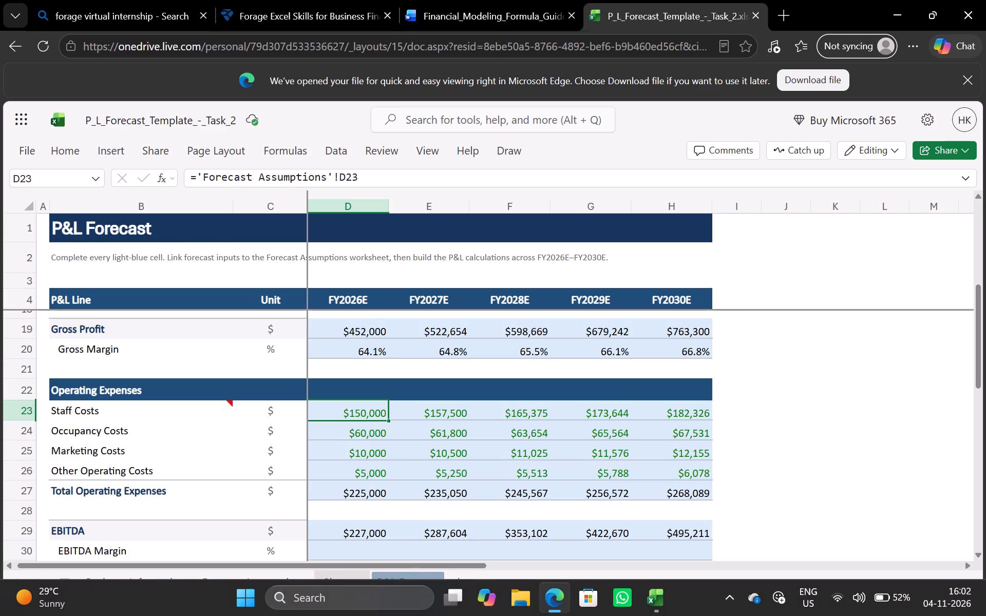
# Read the Glossary definitions and recheck the cost and D&A rows on the Forecast Assumptions sheet.
pyautogui.click(341, 580)
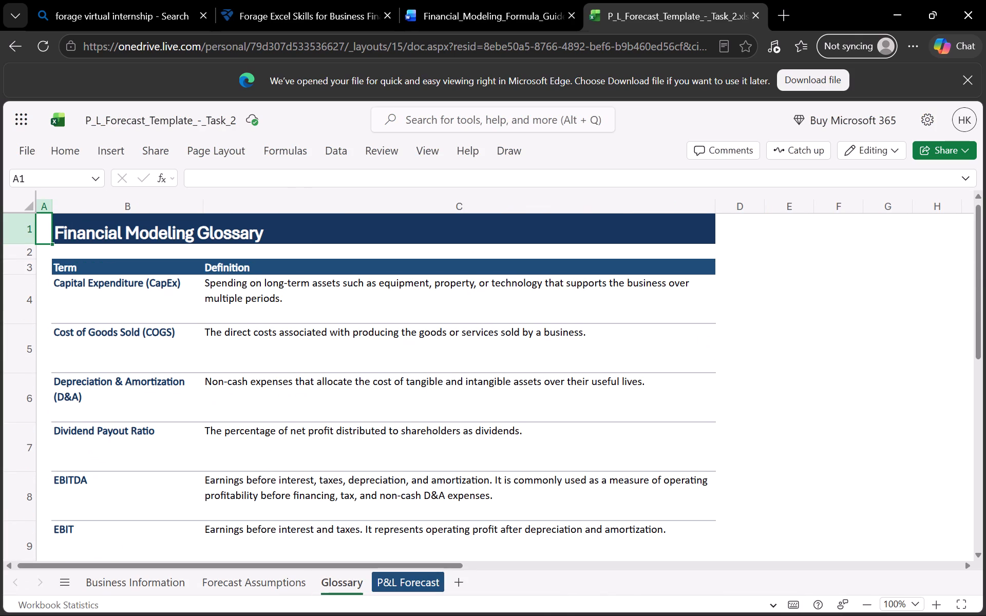
pyautogui.scroll(-3, 255, 468)
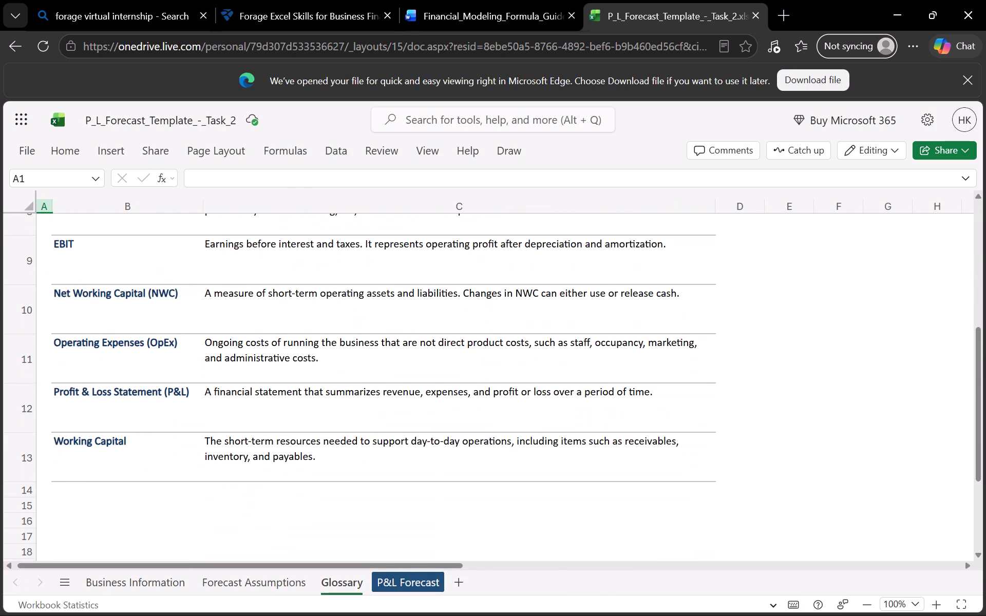
pyautogui.click(258, 581)
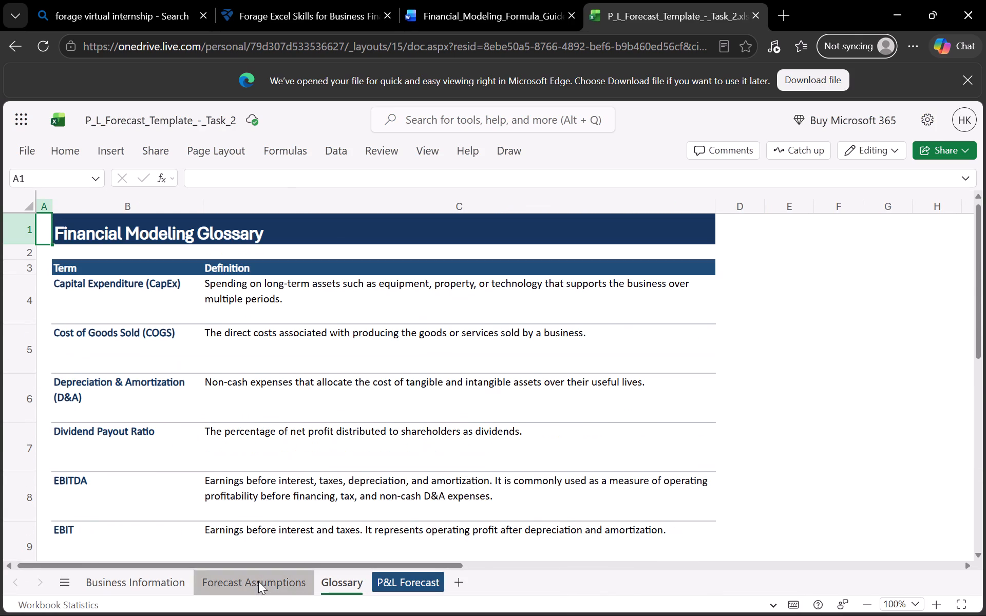
pyautogui.scroll(-2, 232, 399)
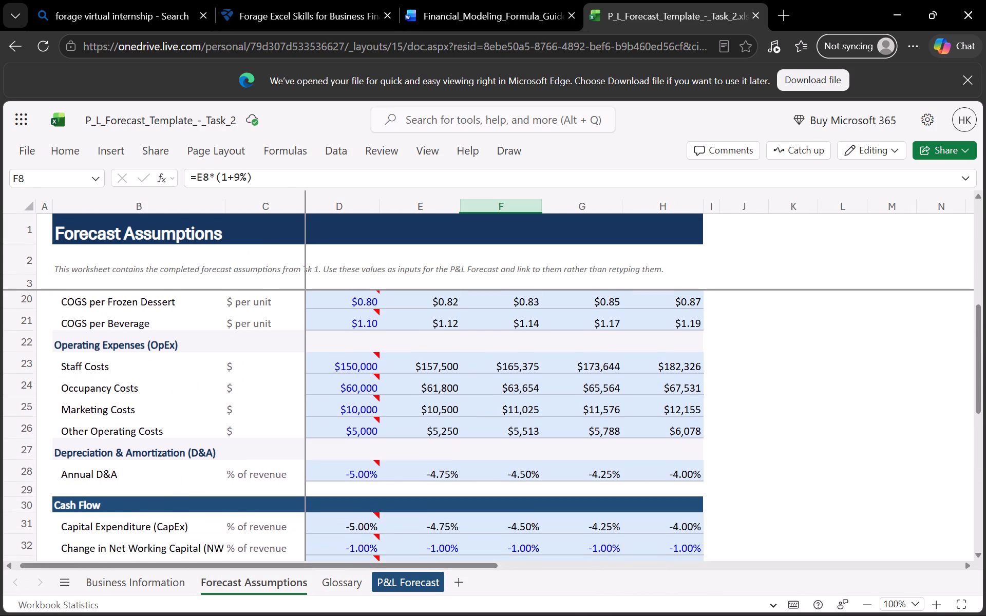
pyautogui.scroll(-2, 232, 399)
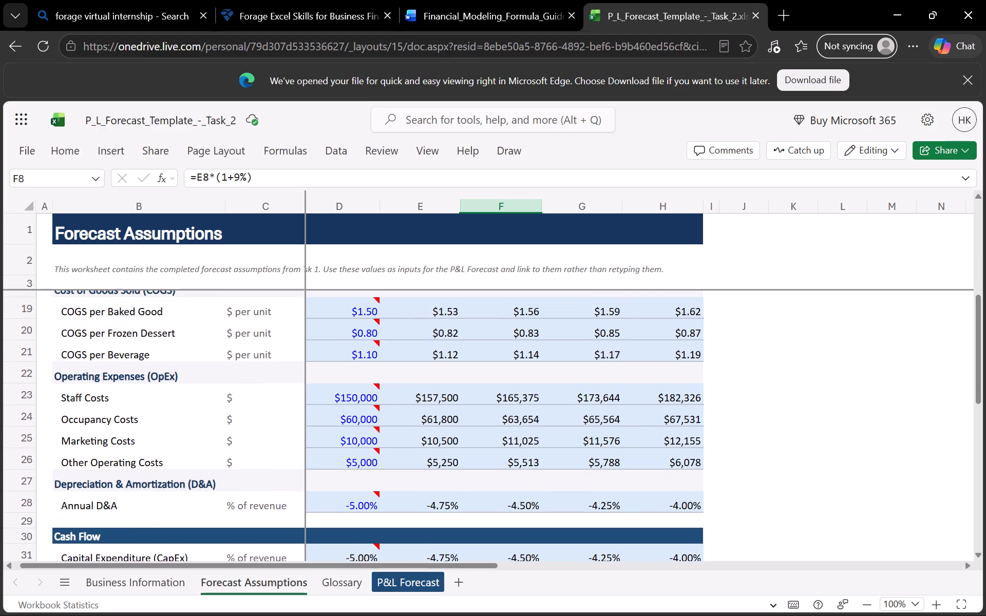
# Read through the revenue, cost, cash flow and other forecast rules on the Business Information sheet, then return to the P&L Forecast.
pyautogui.click(179, 570)
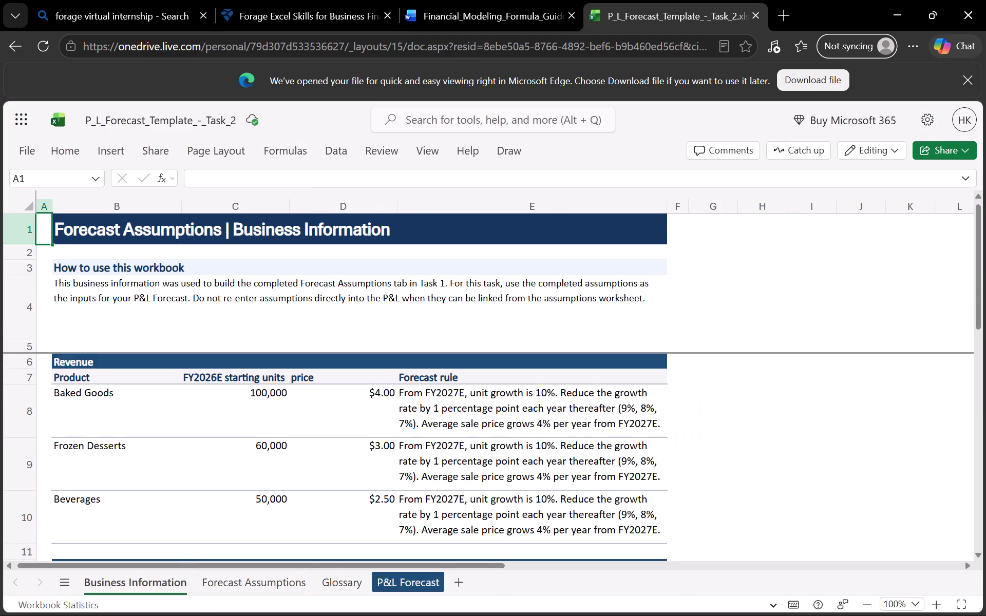
pyautogui.scroll(-4, 214, 455)
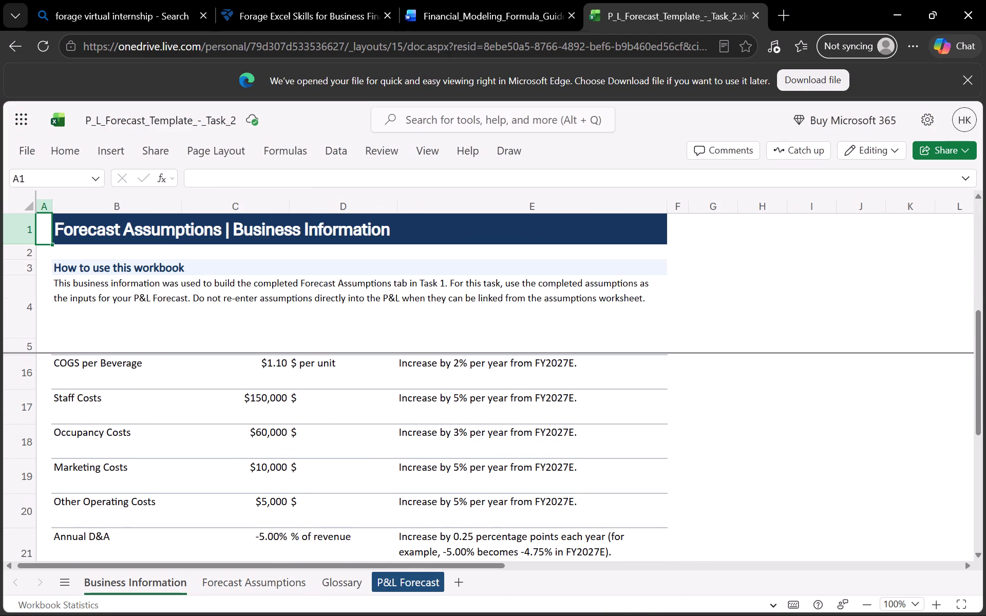
pyautogui.scroll(-2, 366, 432)
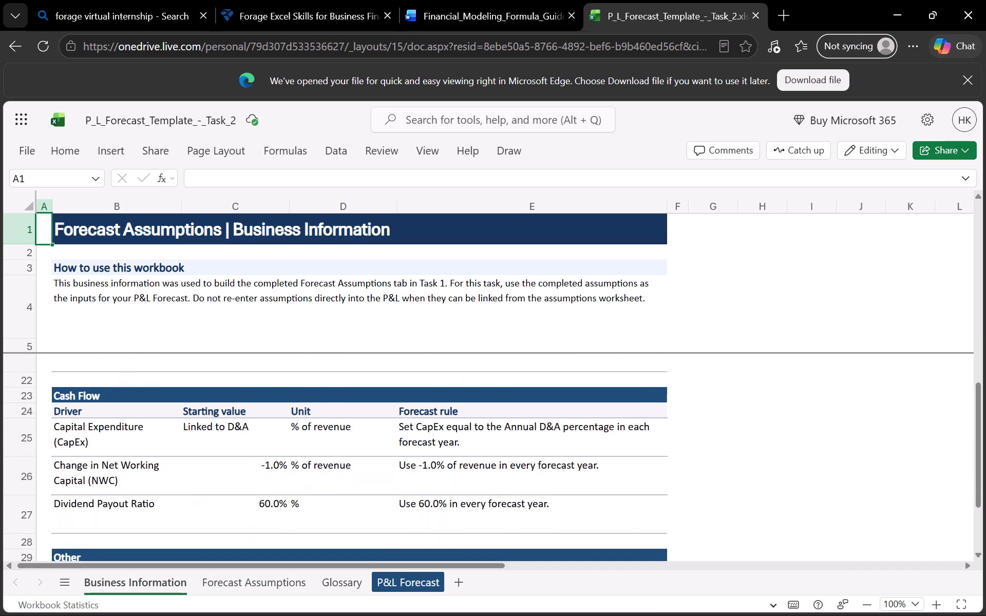
pyautogui.scroll(-2, 366, 432)
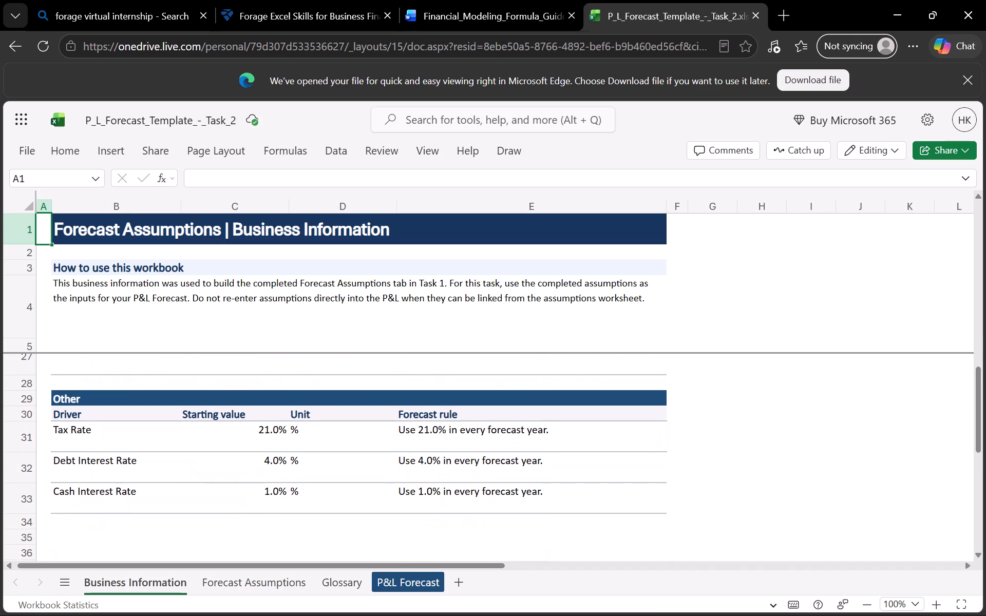
pyautogui.click(281, 580)
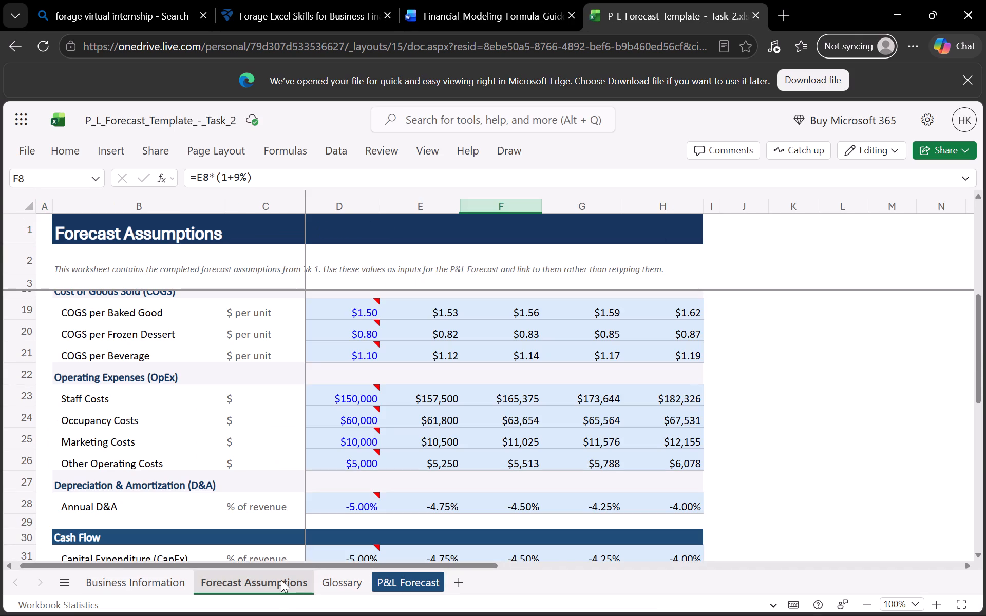
pyautogui.click(393, 581)
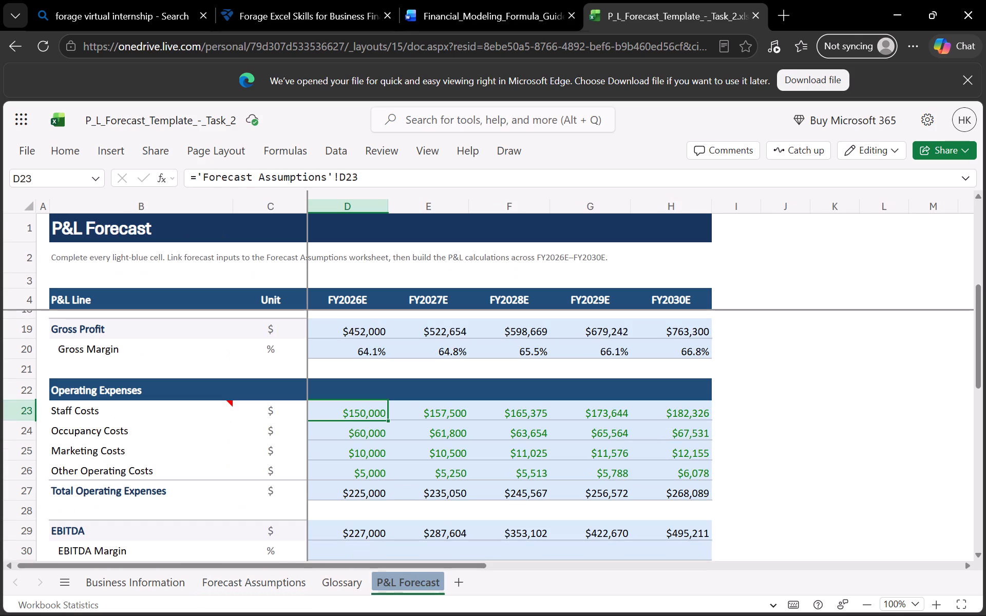
# Check the EBITDA formulas for FY2027E, FY2028E and FY2029E in E29, F29 and G29.
pyautogui.scroll(-2, 352, 497)
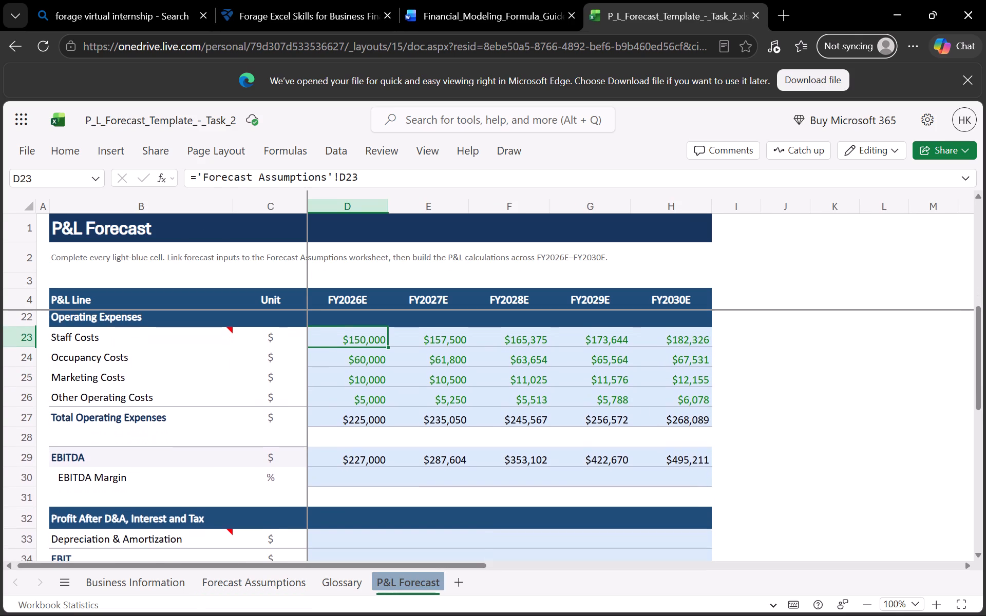
pyautogui.scroll(-1, 352, 497)
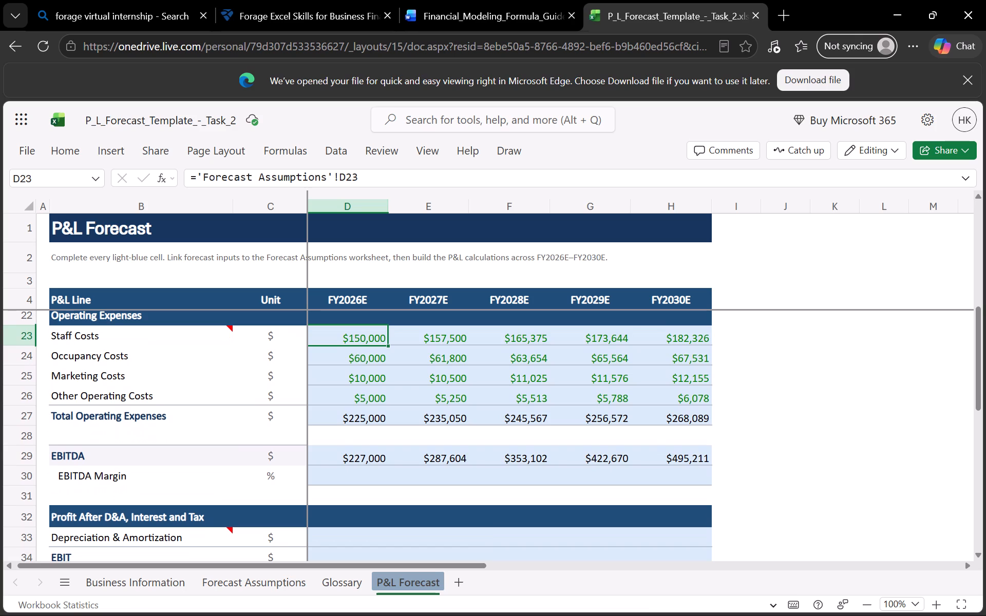
pyautogui.click(432, 462)
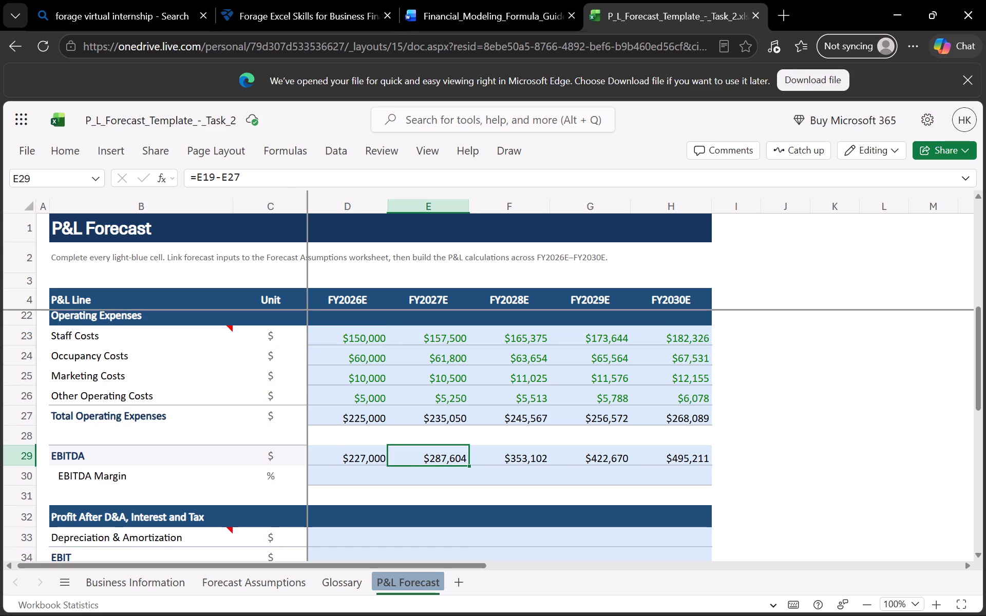
pyautogui.click(518, 463)
pyautogui.click(589, 460)
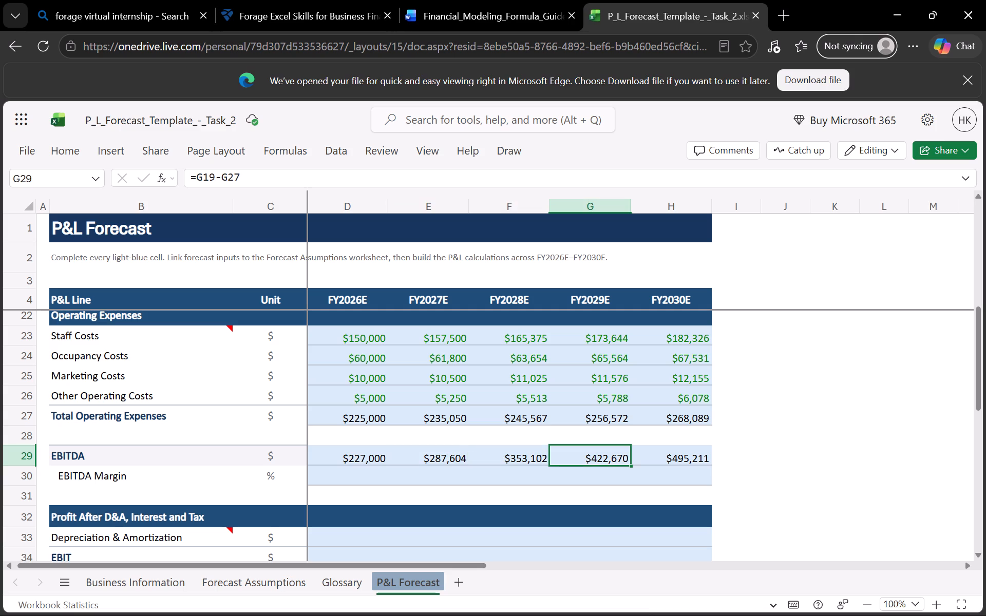
# Check the FY2030E EBITDA formula in H29 against the Gross Profit and Total Operating Expenses rows.
pyautogui.click(678, 462)
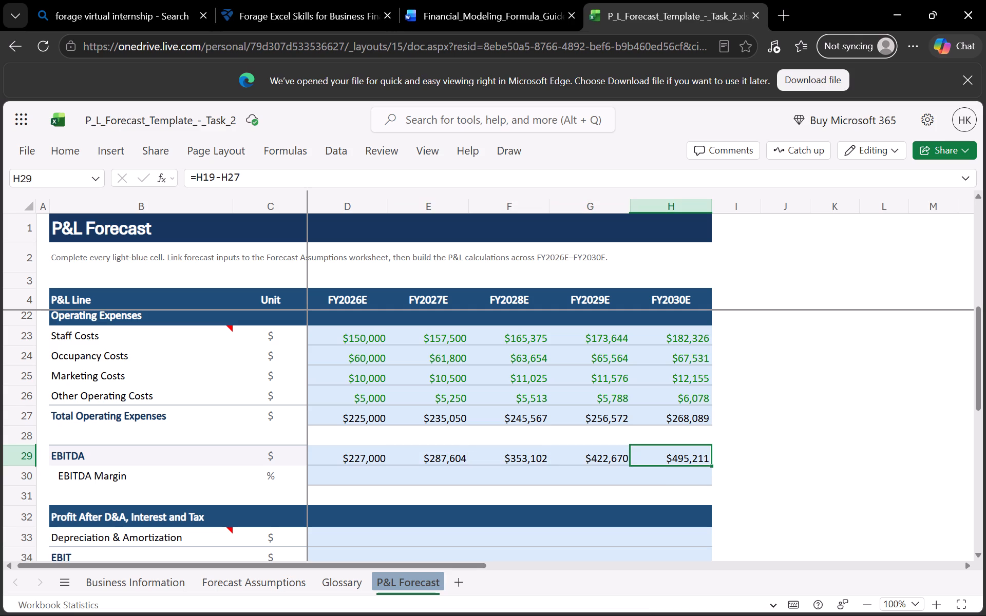
pyautogui.scroll(1, 552, 456)
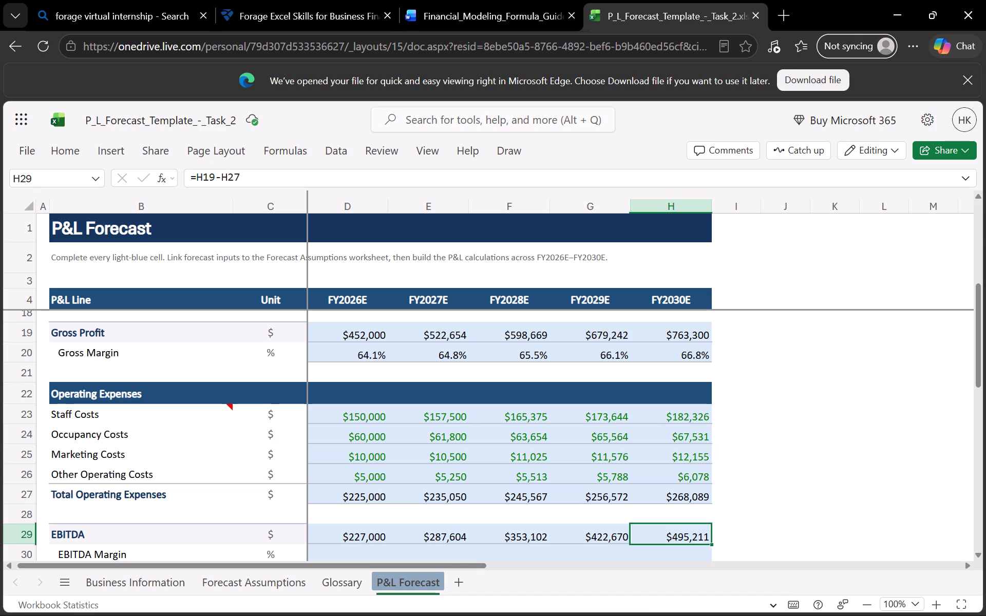
pyautogui.scroll(-2, 451, 453)
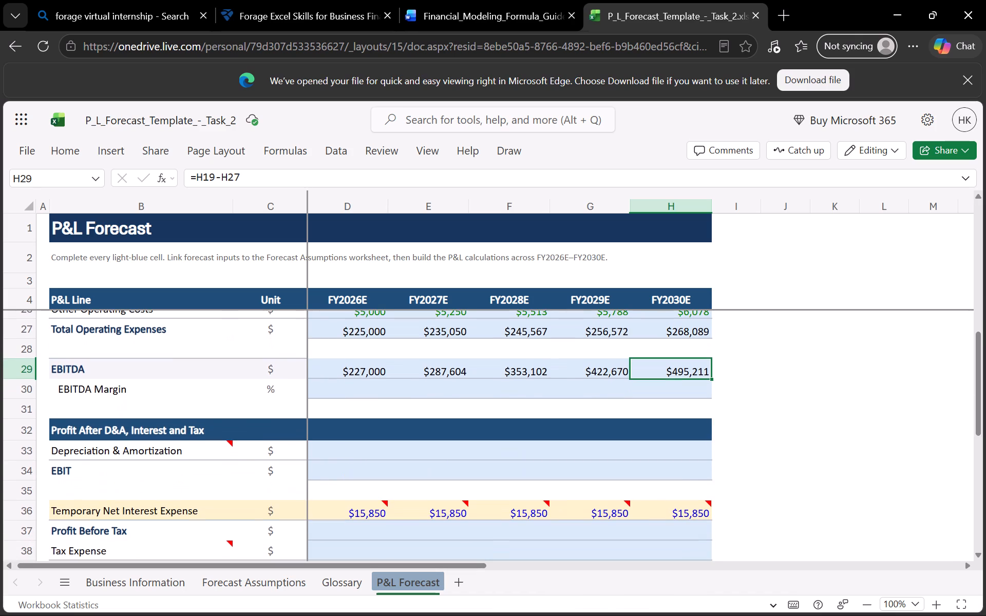
# Calculate the FY2026E EBITDA Margin in D30 as EBITDA divided by Total Revenue, =D29/D10.
pyautogui.click(393, 392)
pyautogui.click(362, 391)
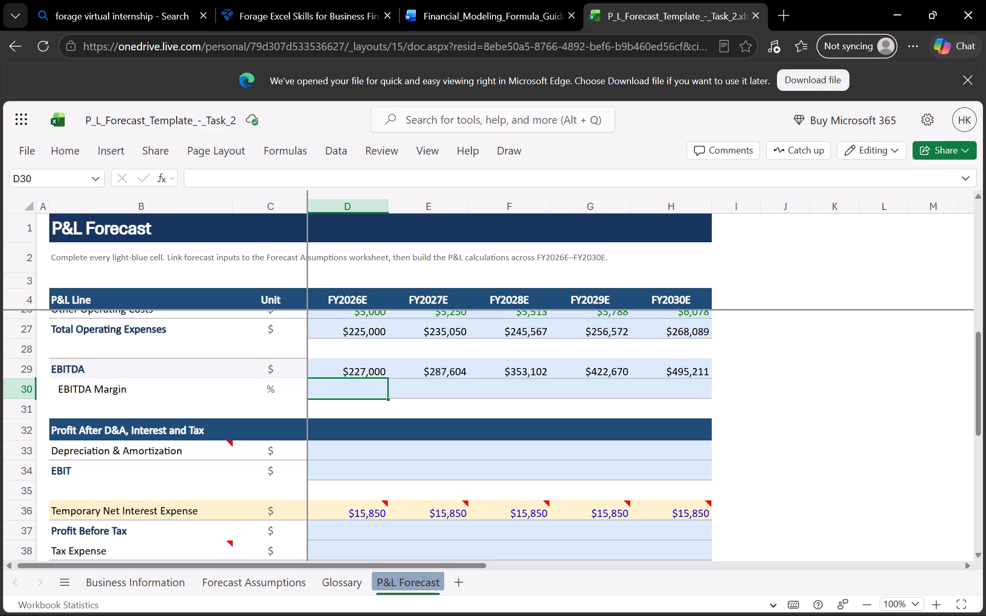
pyautogui.press('=')
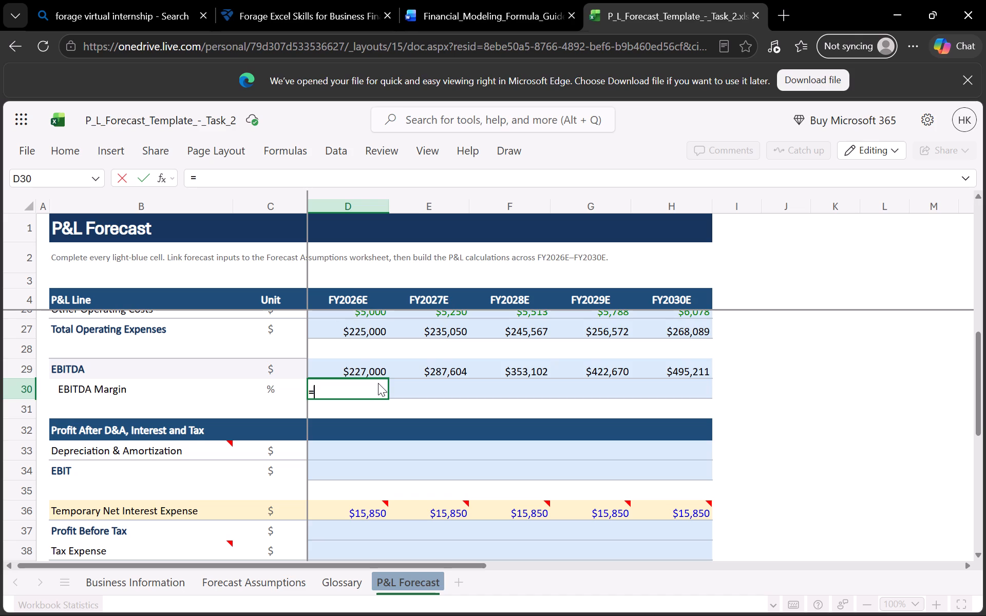
pyautogui.click(381, 370)
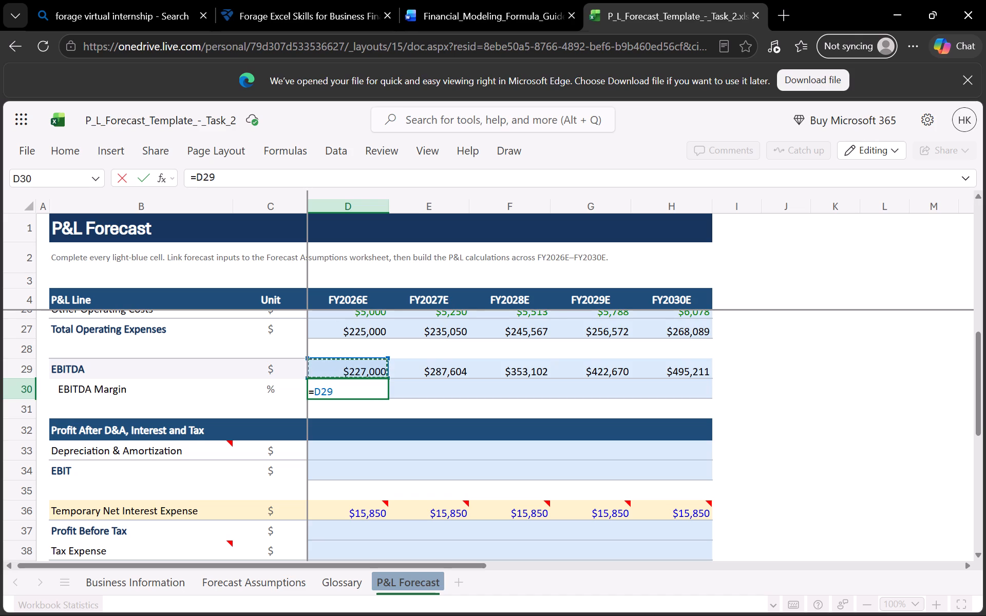
pyautogui.press('/')
pyautogui.scroll(4, 381, 370)
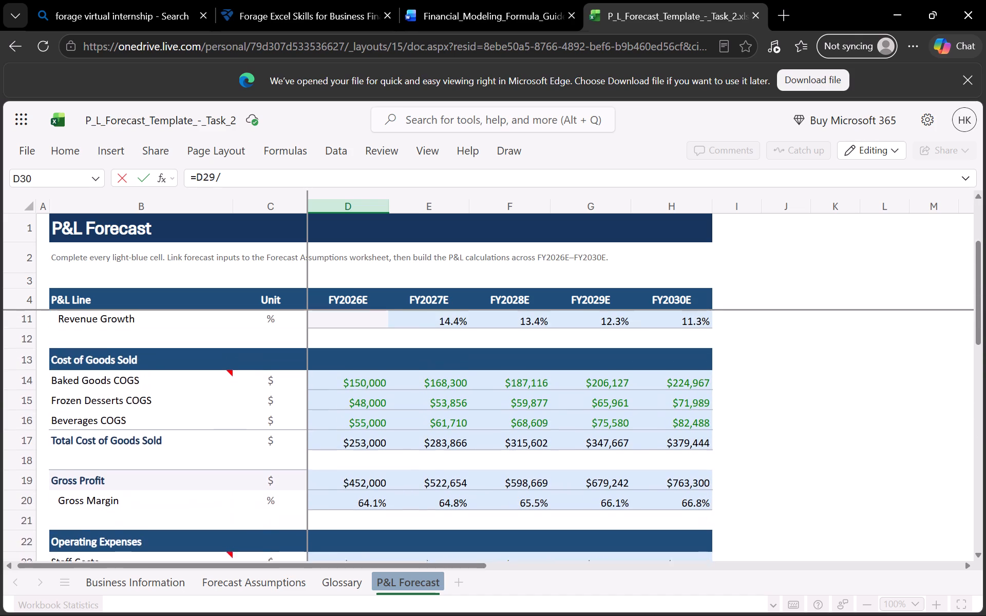
pyautogui.scroll(2, 381, 370)
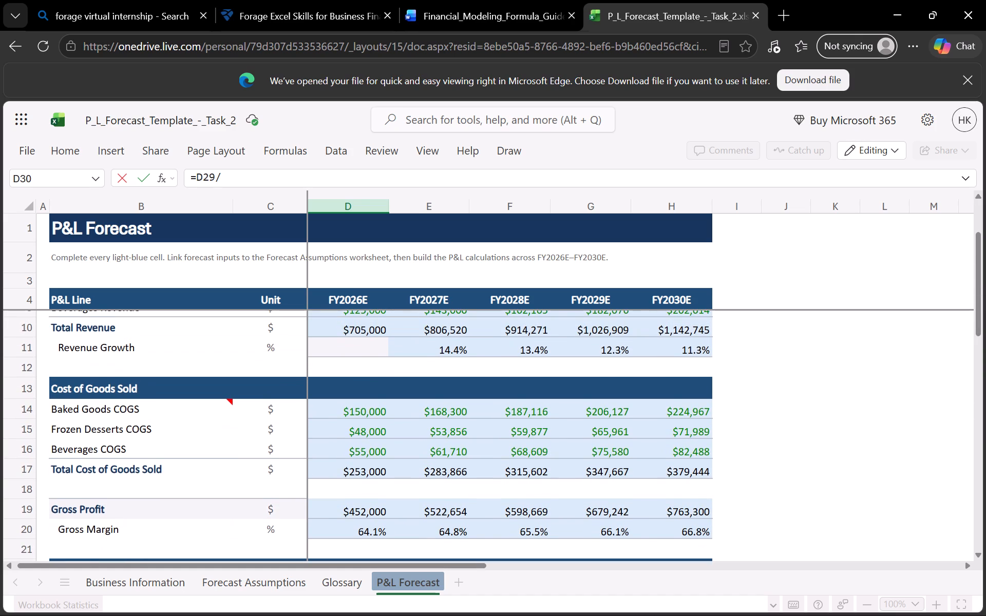
pyautogui.click(373, 329)
pyautogui.press('Return')
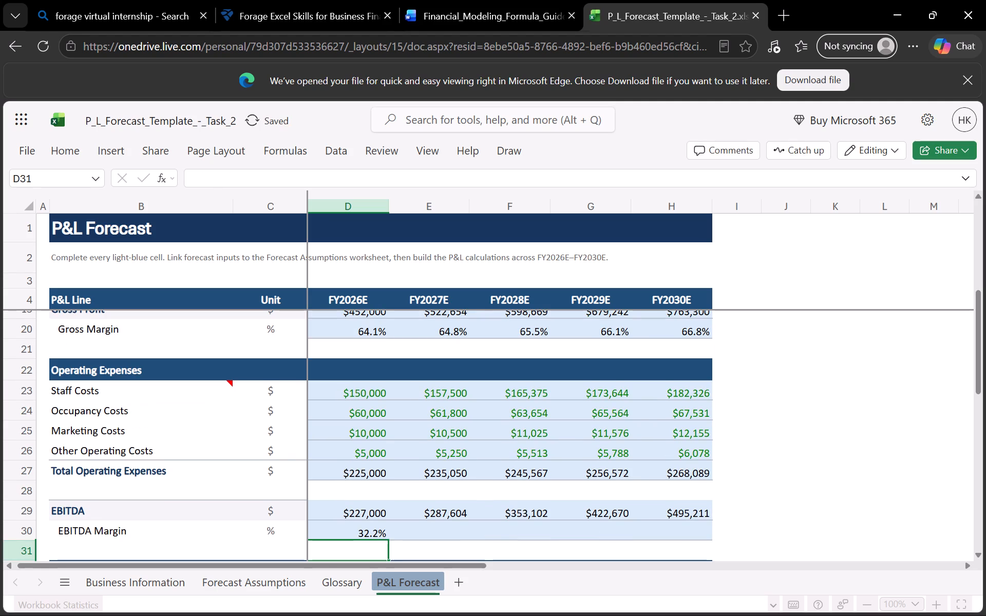
# Fill the EBITDA Margin formula from D30 across to H30 for FY2027E–FY2030E.
pyautogui.click(381, 540)
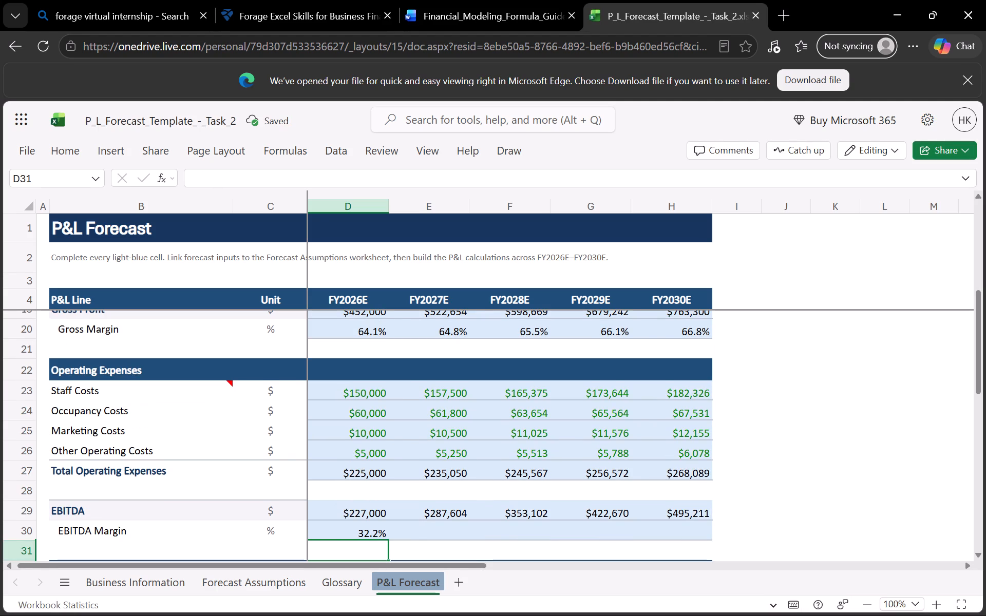
pyautogui.click(378, 536)
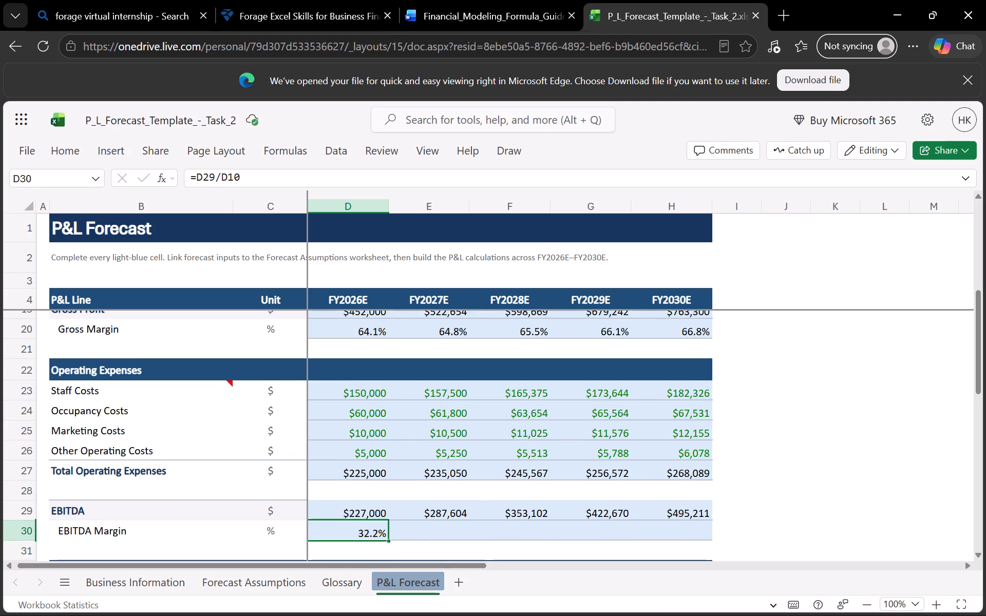
pyautogui.moveTo(388, 541); pyautogui.dragTo(654, 531)
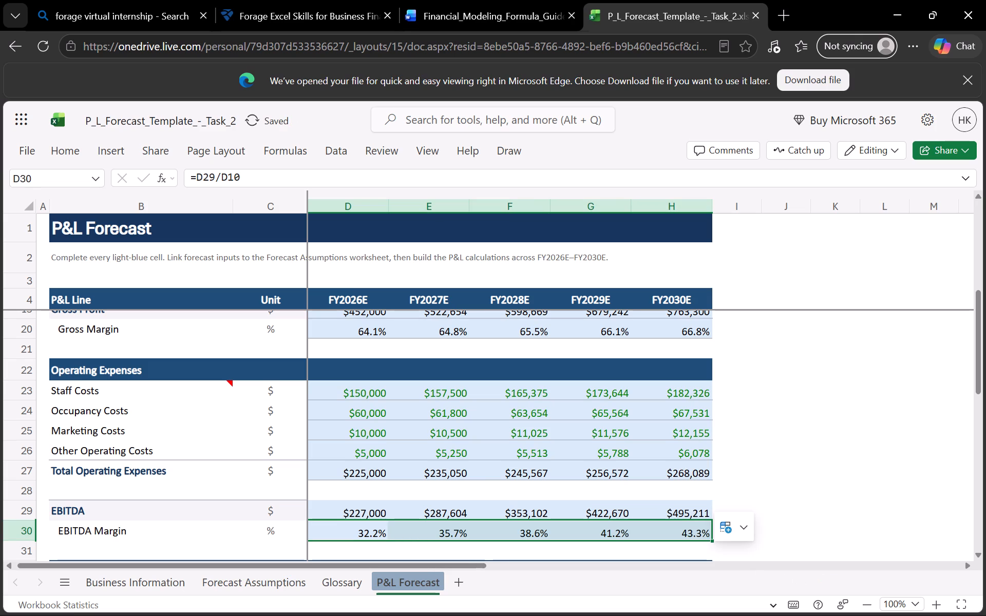
# Calculate FY2026E Depreciation & Amortization in D33 as Total Revenue times the Annual D&A assumption, =D10*'Forecast Assumptions'!D28.
pyautogui.scroll(-3, 514, 456)
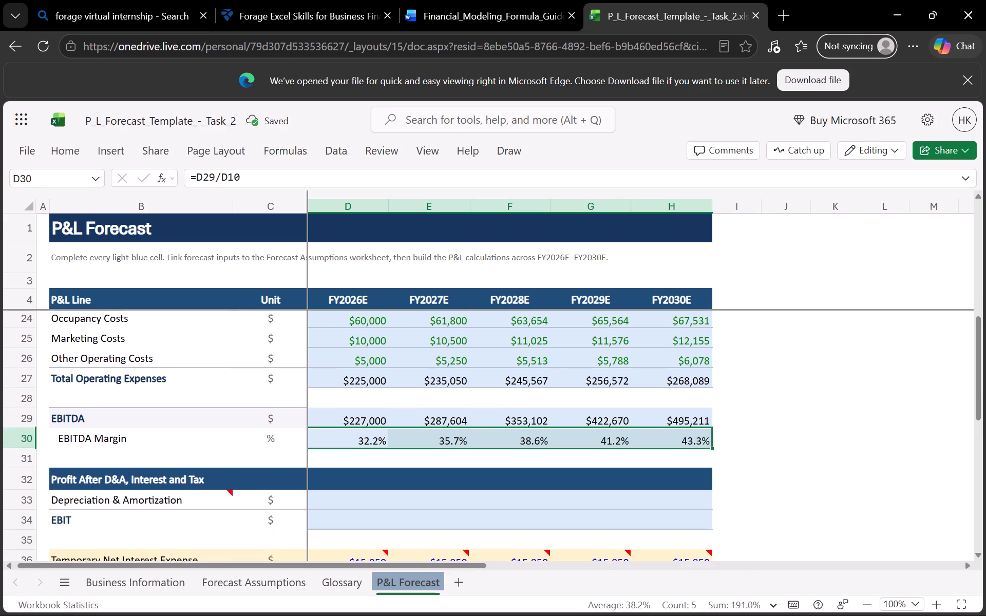
pyautogui.scroll(-2, 514, 456)
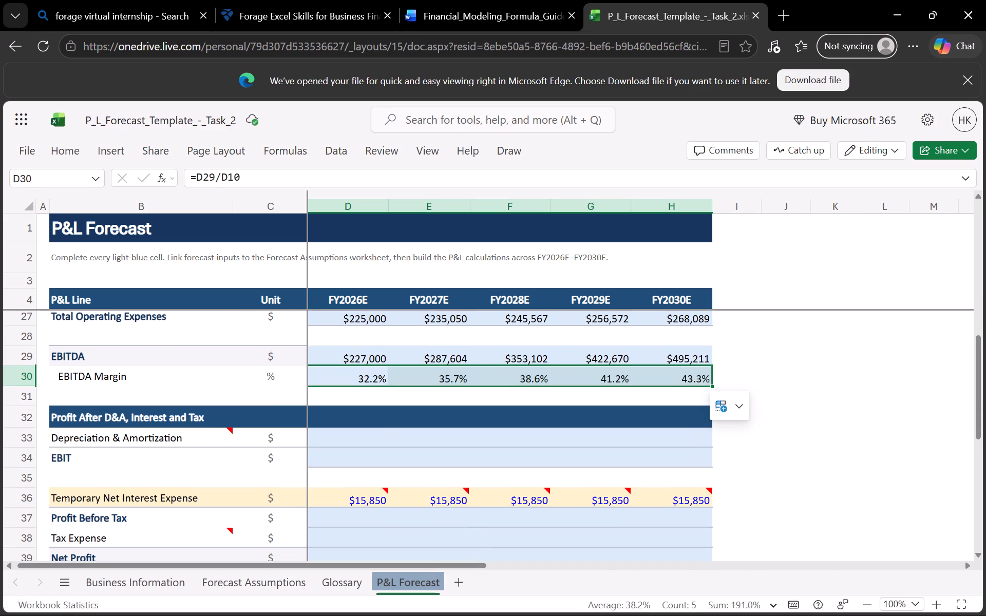
pyautogui.click(370, 435)
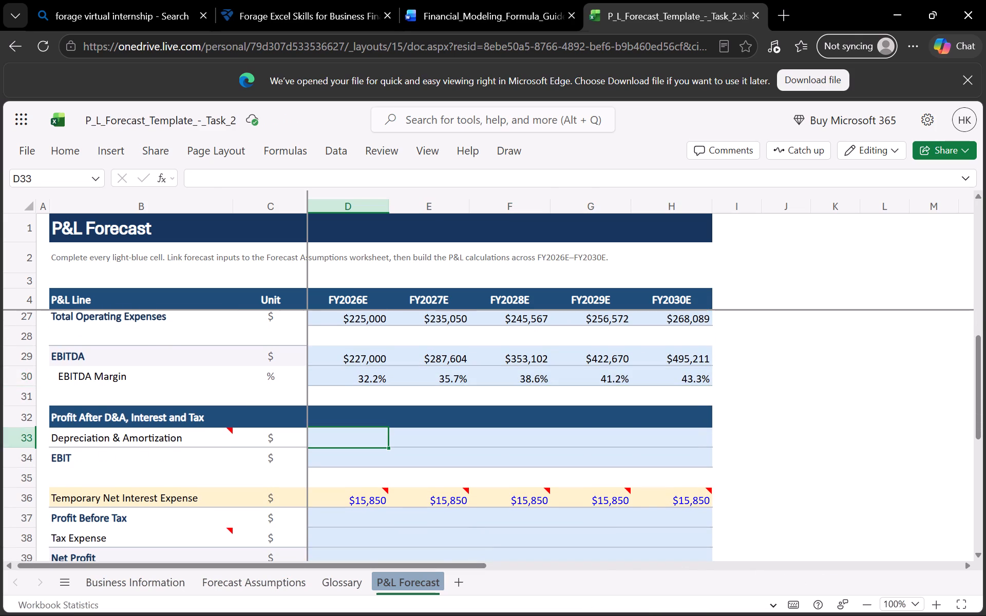
pyautogui.click(293, 579)
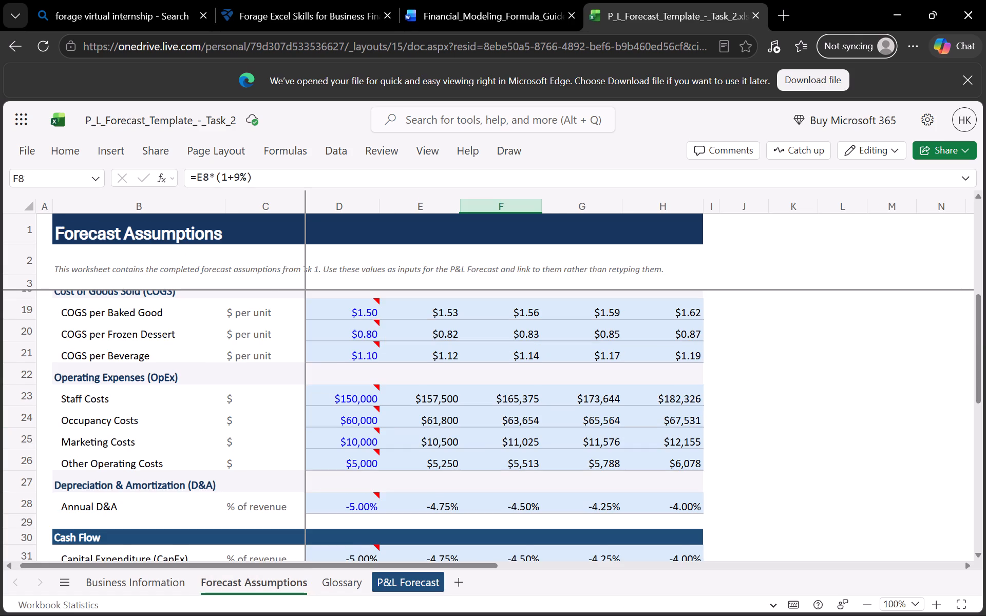
pyautogui.scroll(-1, 369, 452)
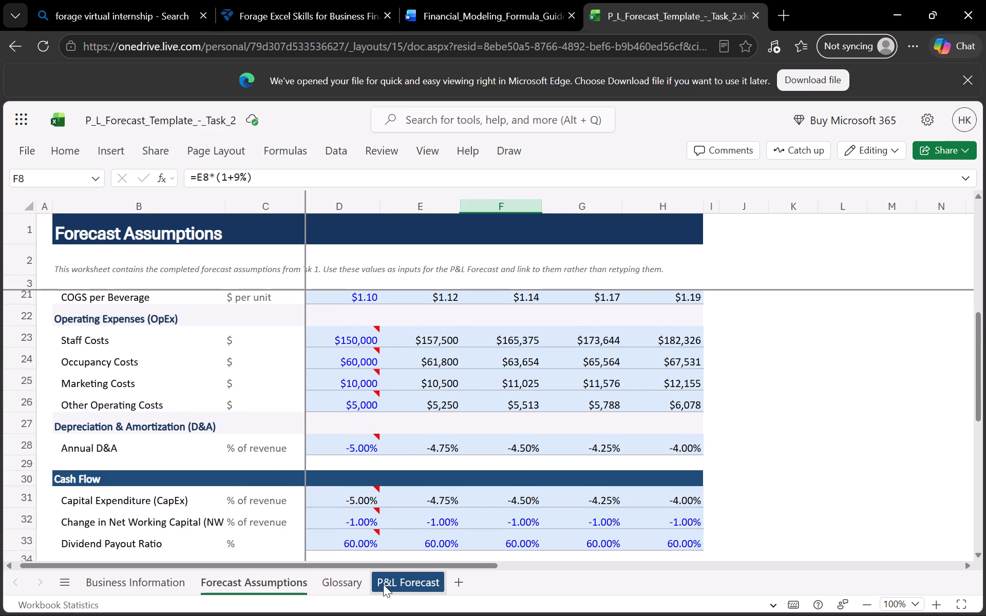
pyautogui.click(384, 584)
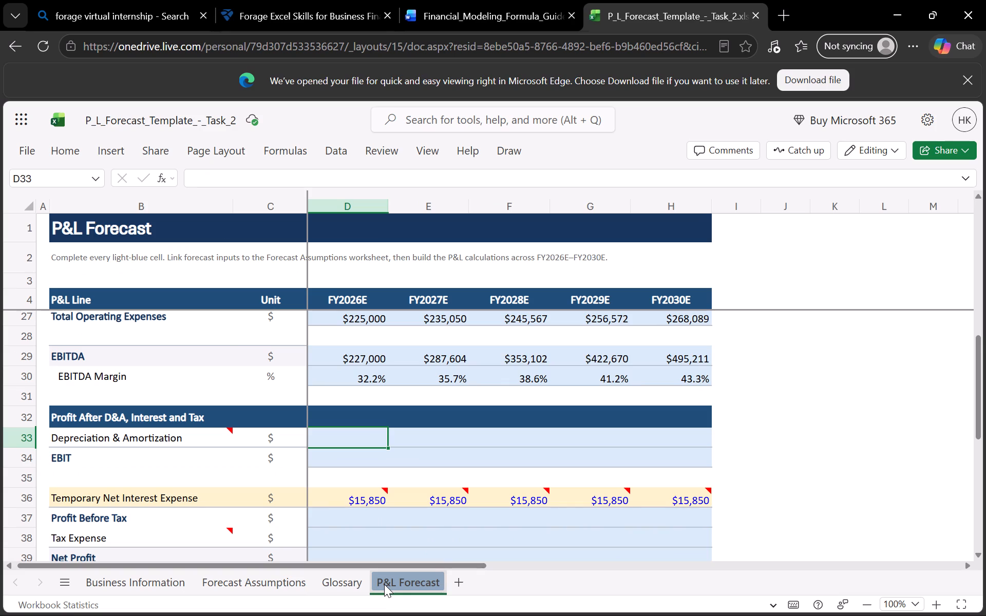
pyautogui.press('=')
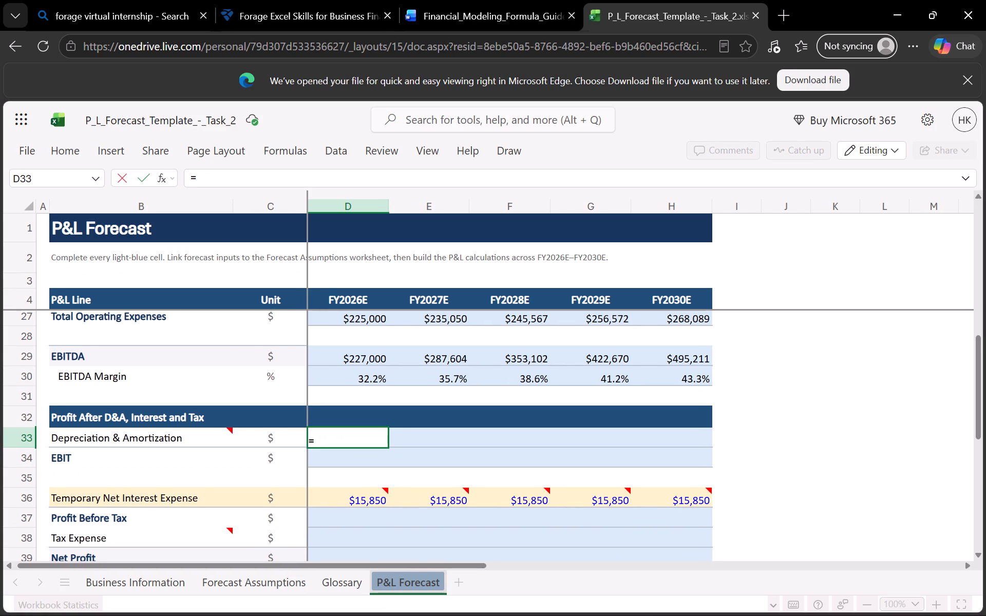
pyautogui.scroll(3, 465, 427)
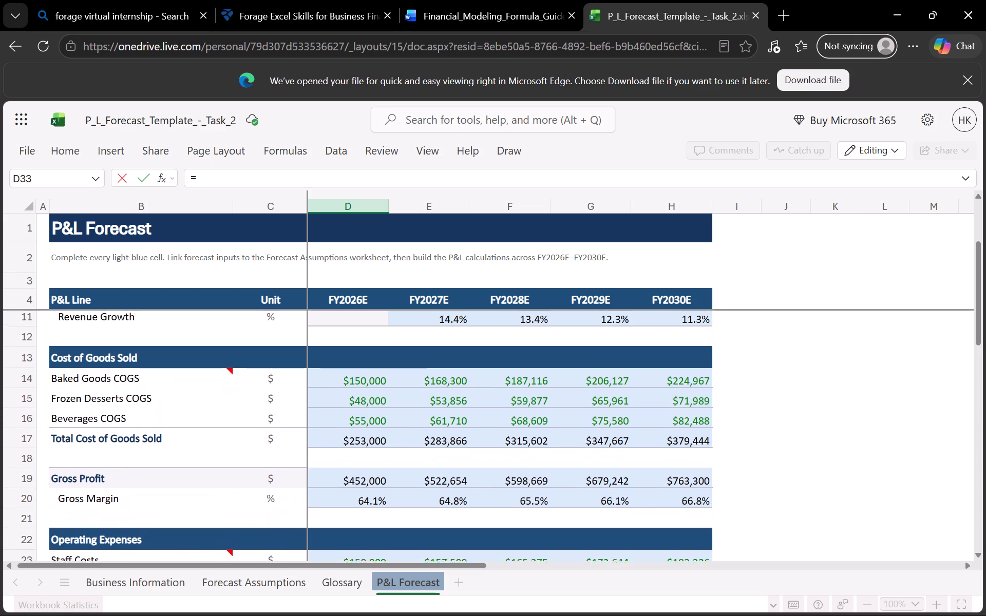
pyautogui.scroll(2, 465, 427)
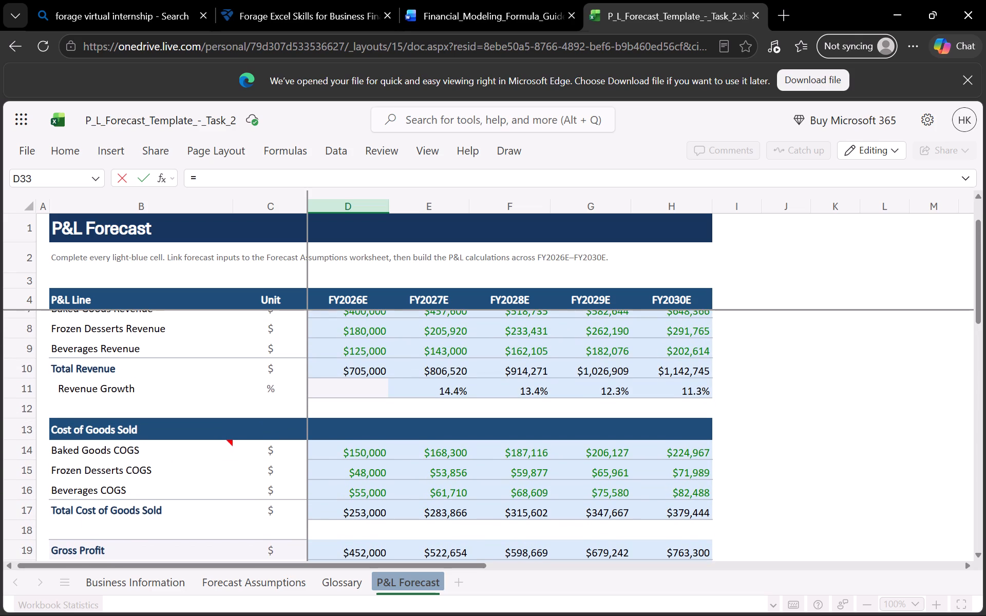
pyautogui.click(369, 367)
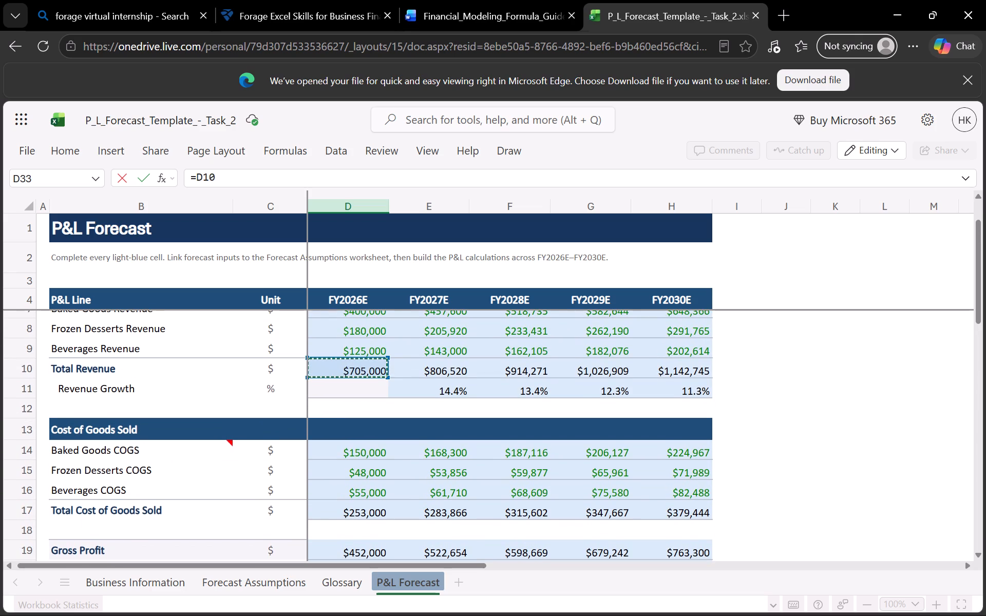
pyautogui.hotkey('shift', '*')
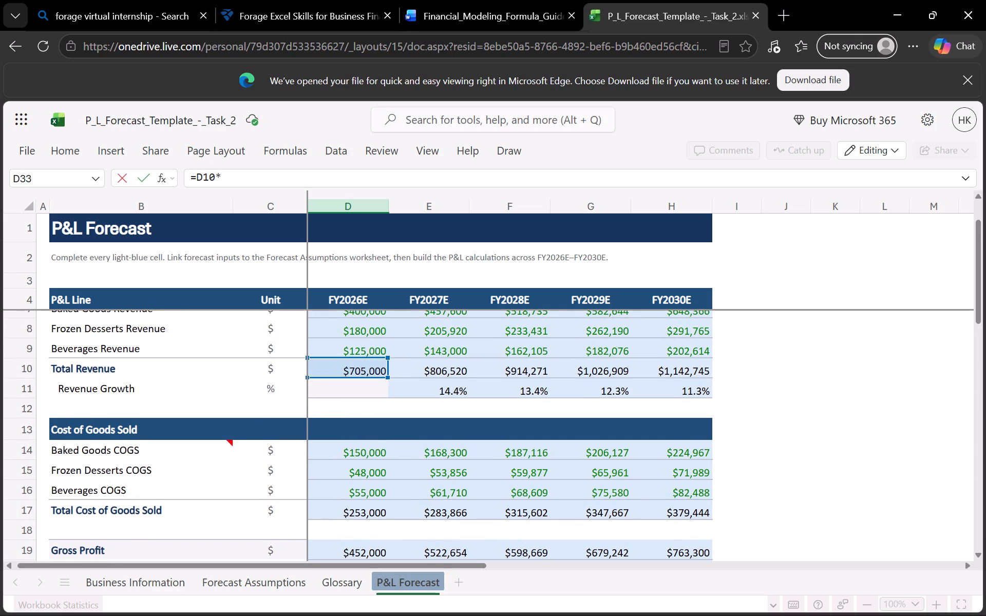
pyautogui.click(275, 579)
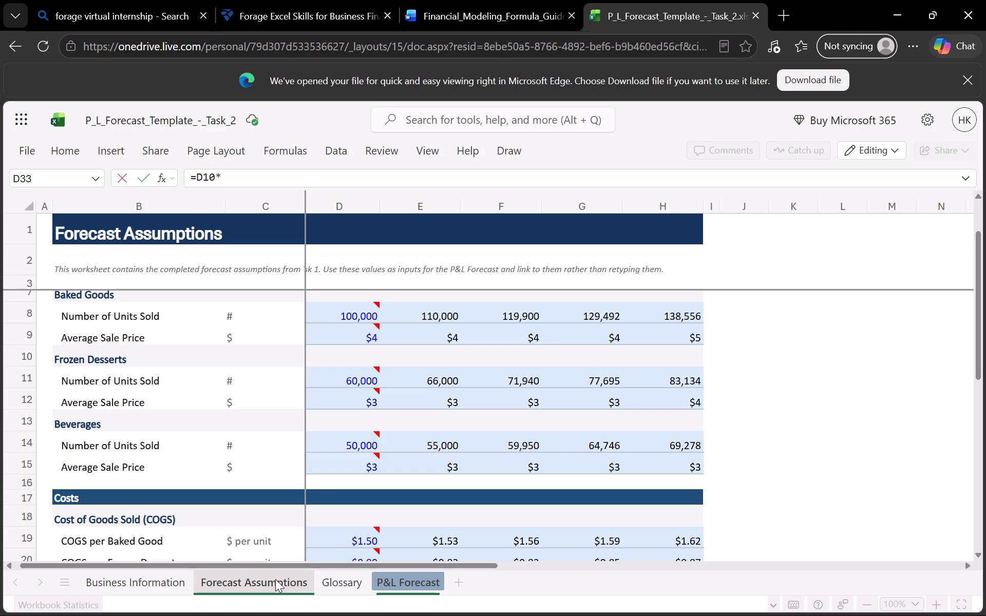
pyautogui.scroll(-2, 365, 513)
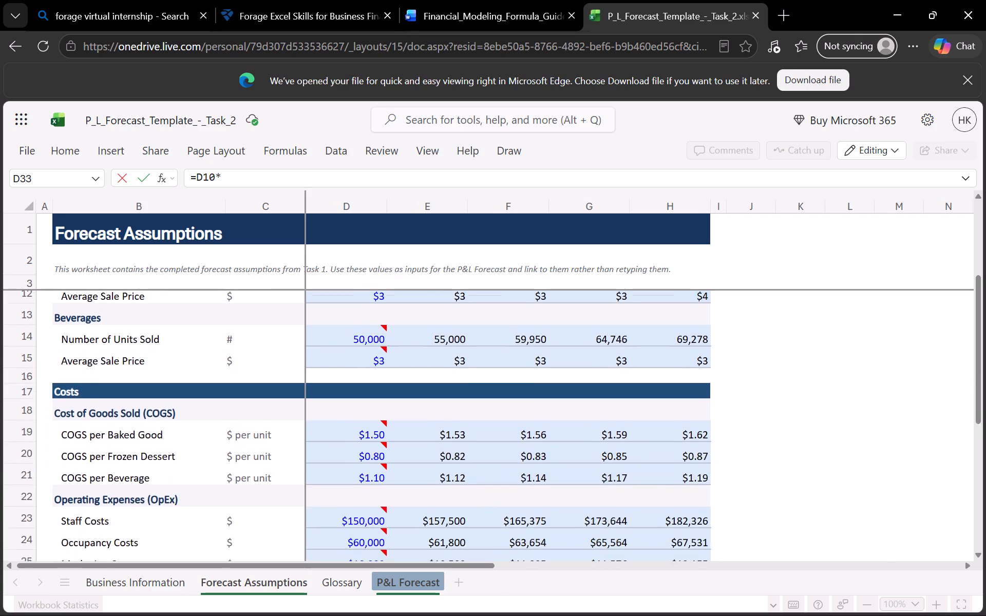
pyautogui.scroll(-1, 365, 513)
pyautogui.hscroll(1, 365, 513)
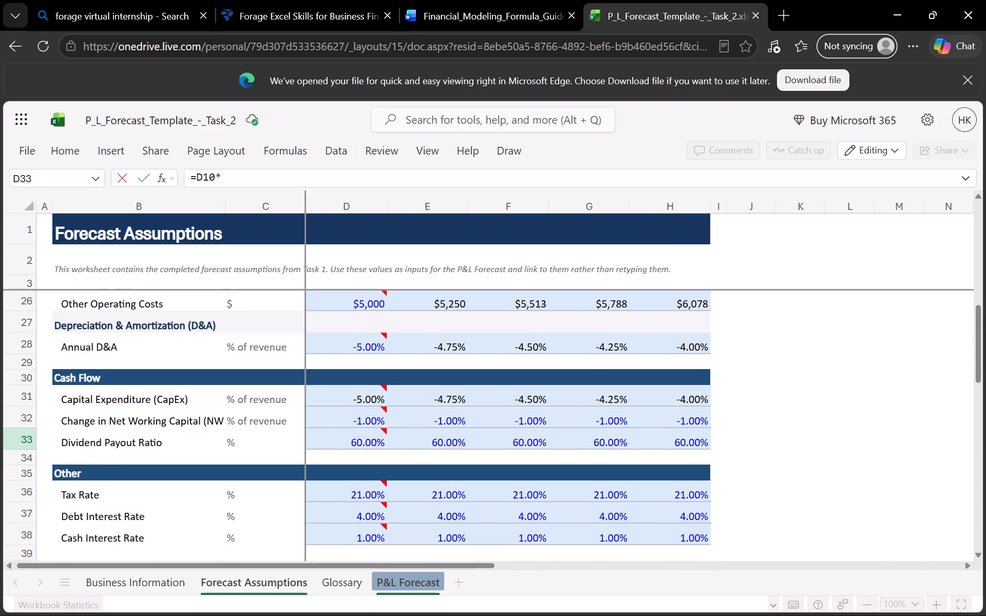
pyautogui.hscroll(2, 365, 513)
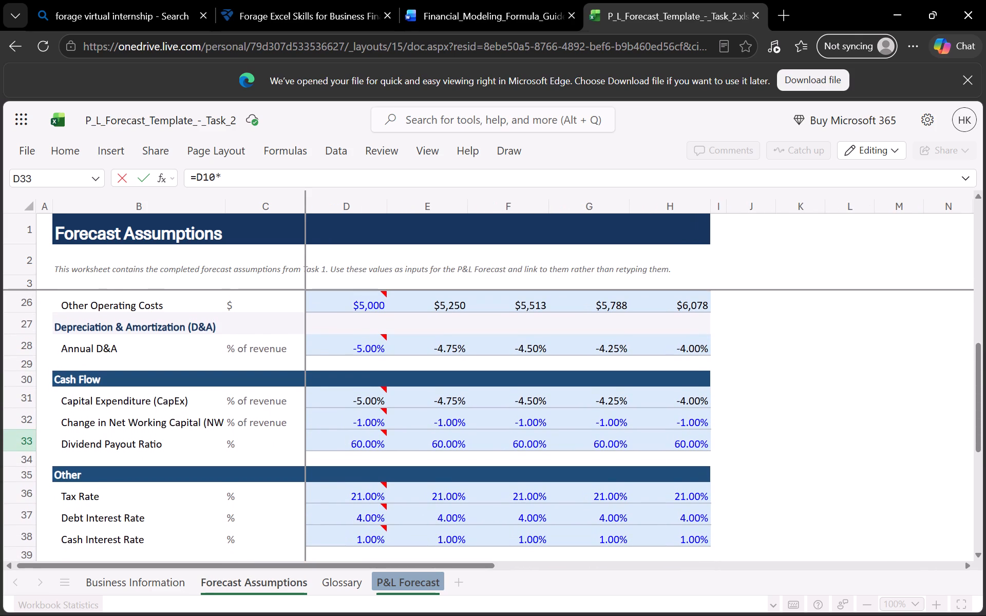
pyautogui.click(363, 346)
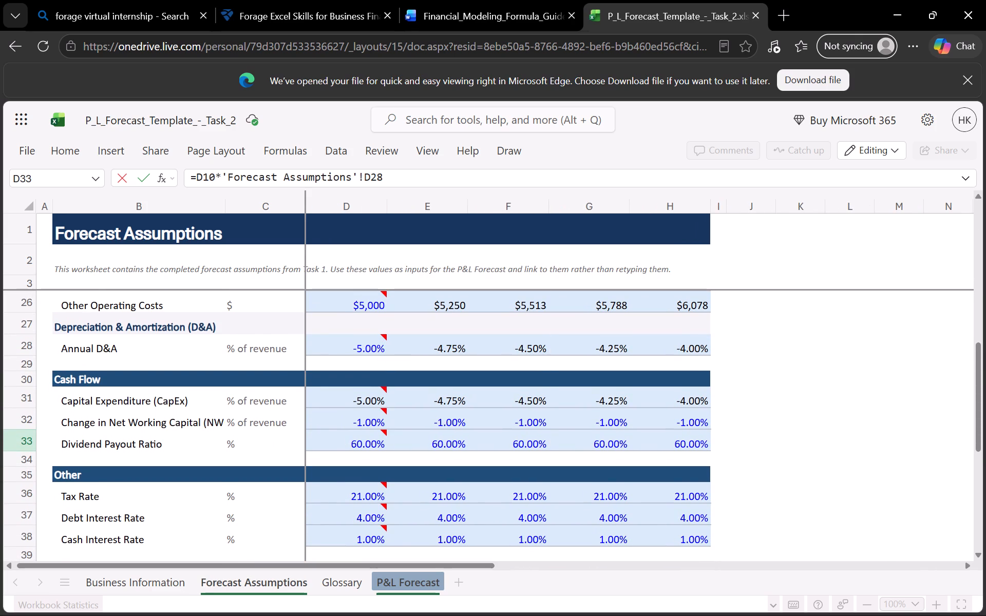
pyautogui.press('Return')
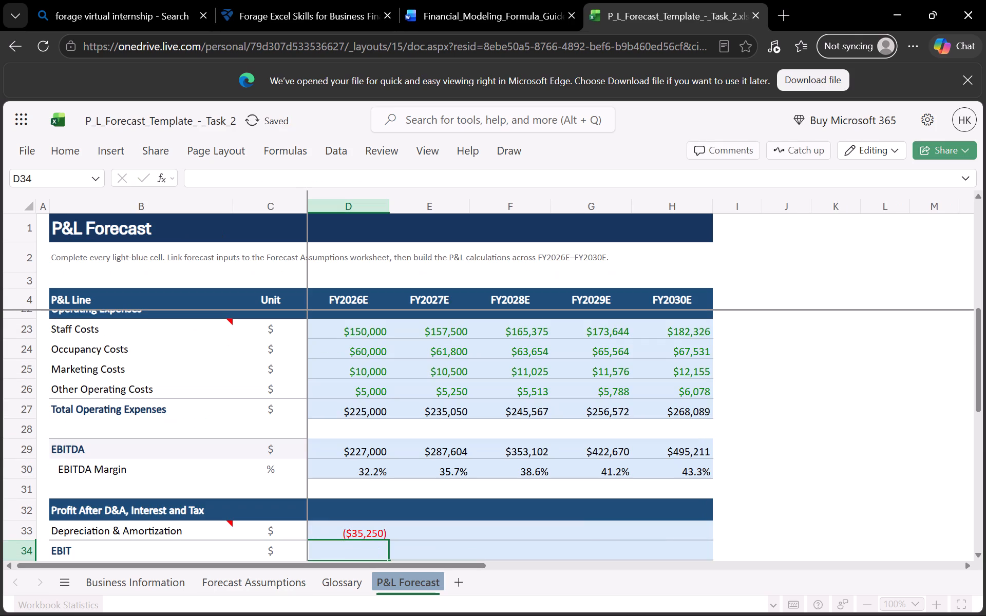
# Fill the Depreciation & Amortization formula from D33 across to H33 for FY2027E–FY2030E.
pyautogui.click(457, 526)
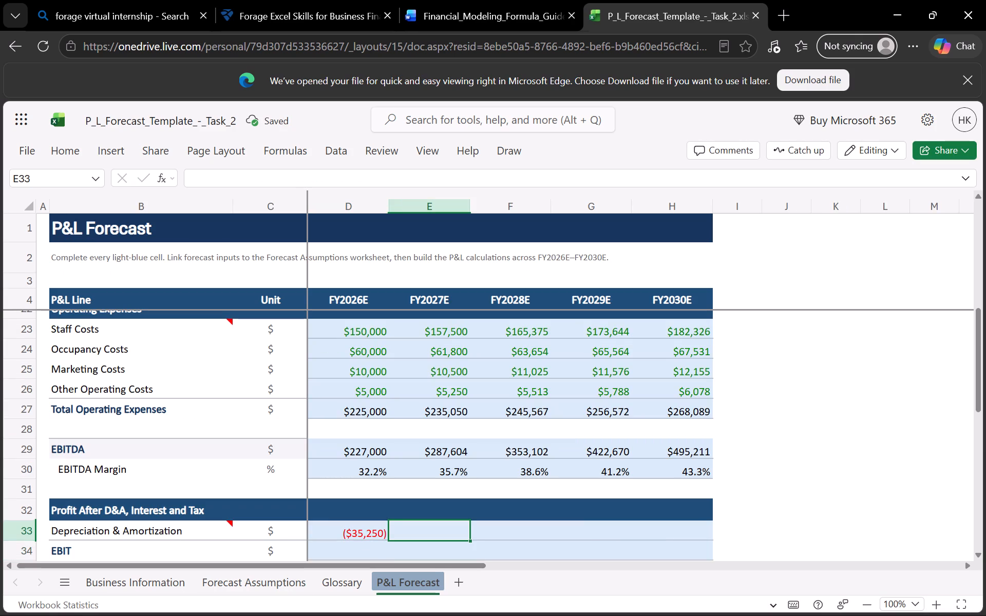
pyautogui.moveTo(372, 535); pyautogui.dragTo(388, 537)
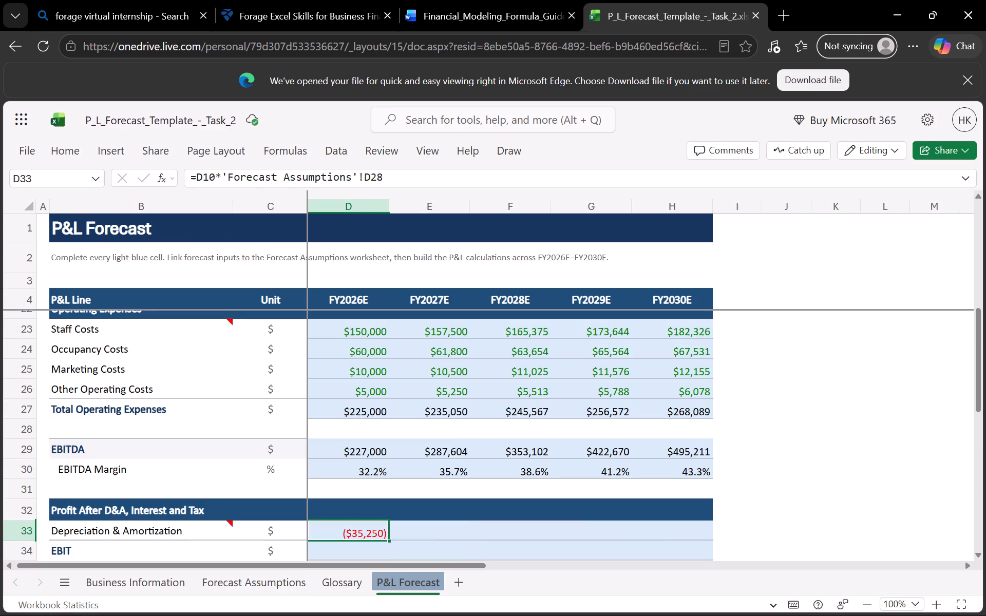
pyautogui.moveTo(388, 537); pyautogui.dragTo(387, 538)
pyautogui.moveTo(387, 538); pyautogui.dragTo(388, 538)
pyautogui.moveTo(388, 538); pyautogui.dragTo(648, 534)
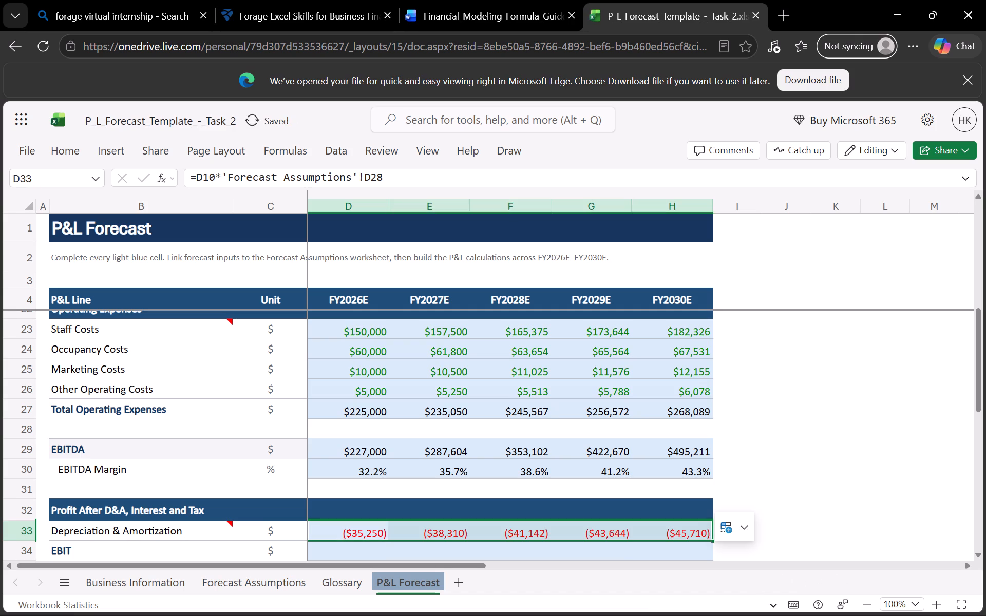
# Calculate FY2026E EBIT in D34 as EBITDA minus Depreciation & Amortization, =D29-D33.
pyautogui.scroll(-1, 536, 470)
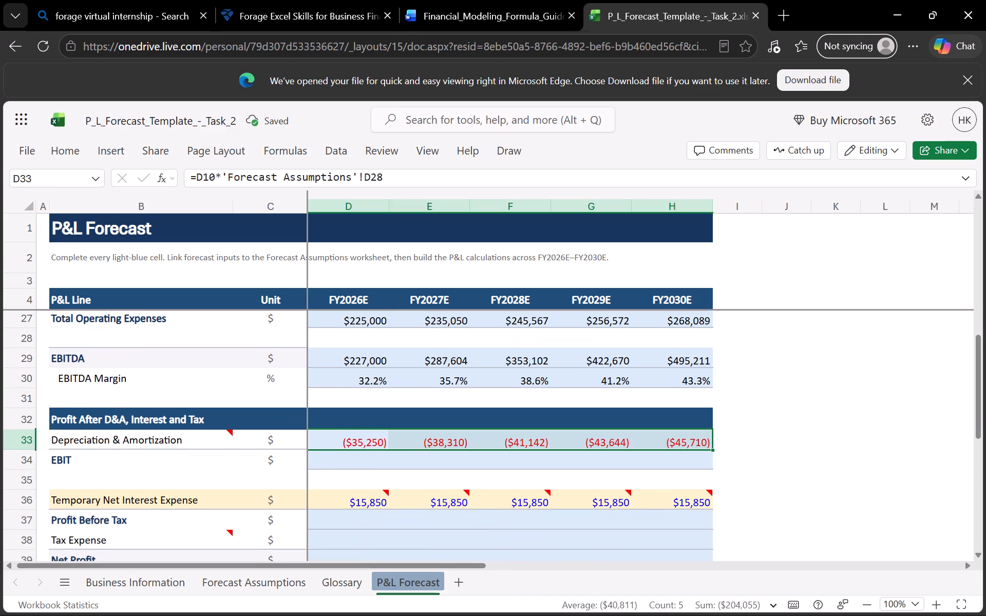
pyautogui.click(387, 467)
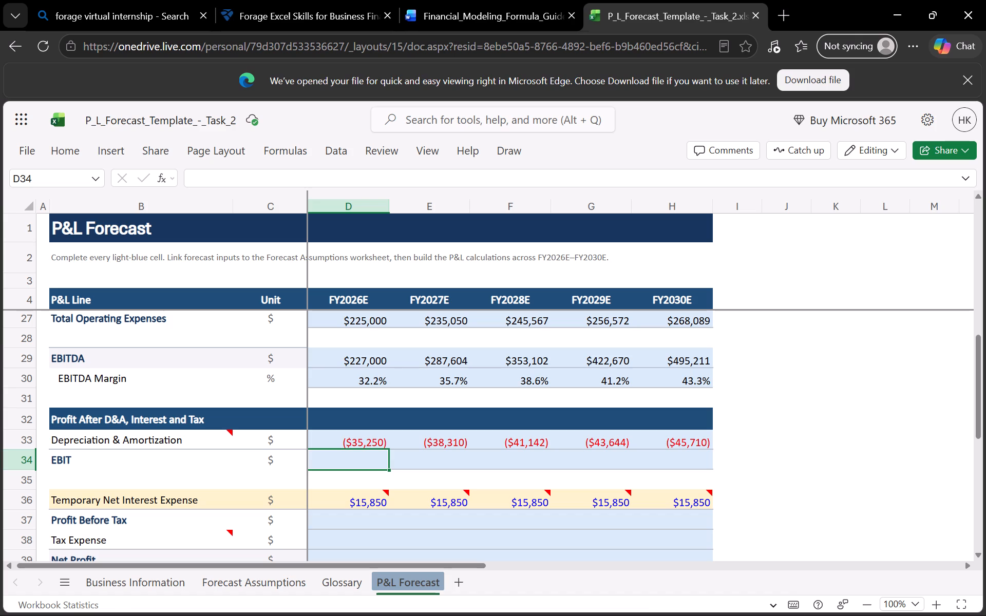
pyautogui.press('=')
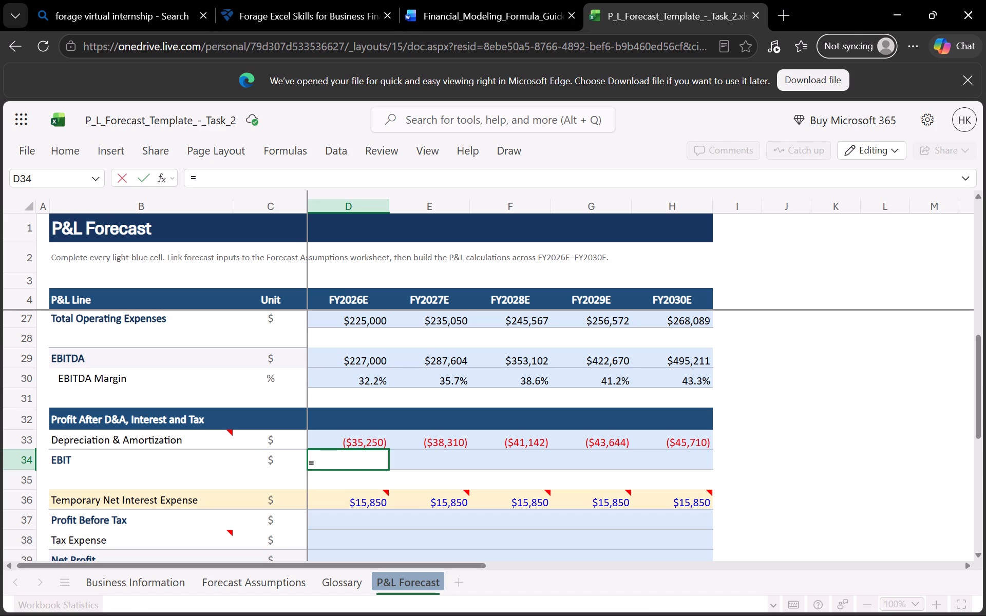
pyautogui.click(370, 356)
pyautogui.press('-')
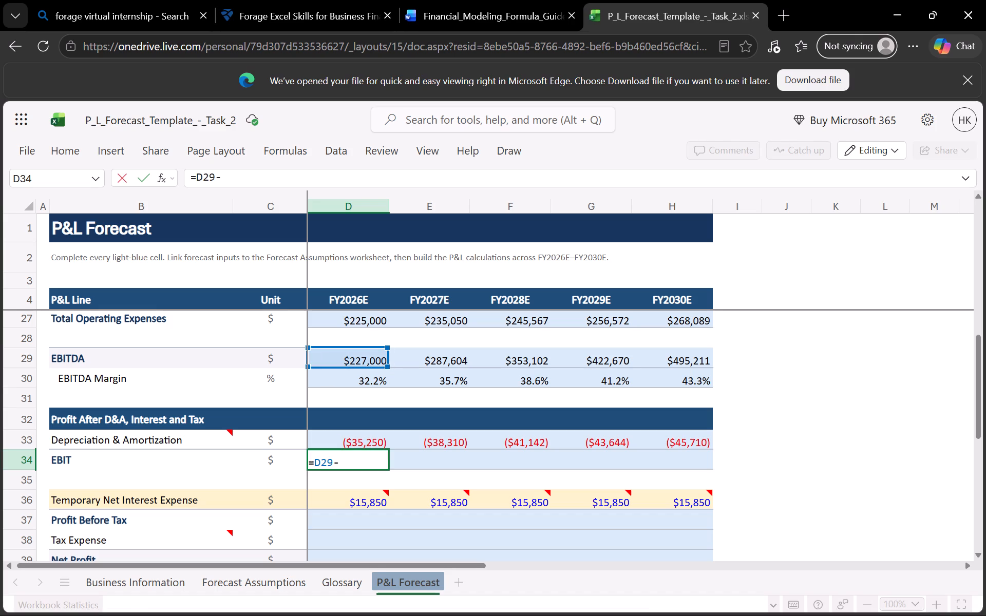
pyautogui.click(366, 435)
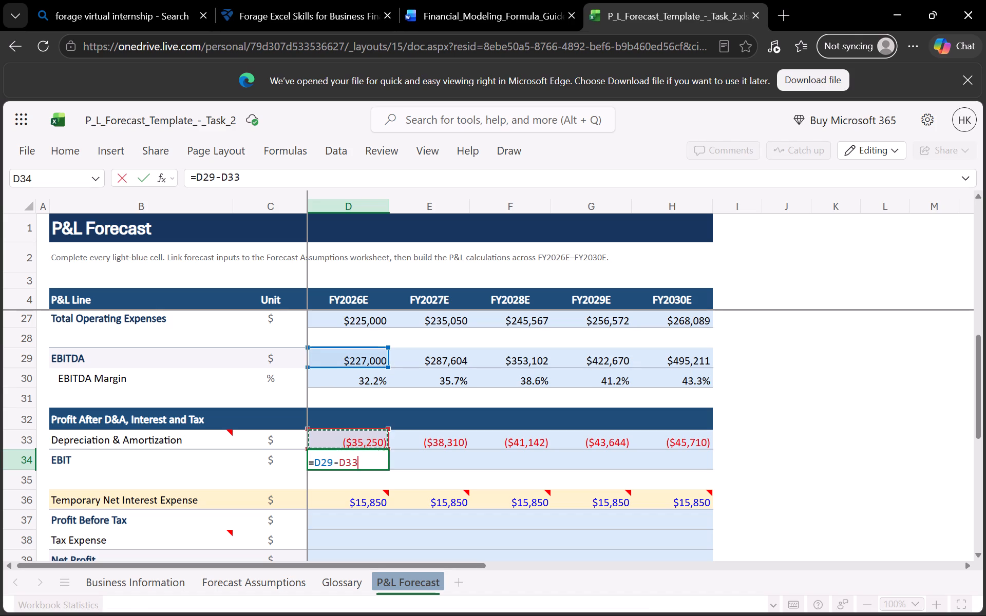
pyautogui.press('Return')
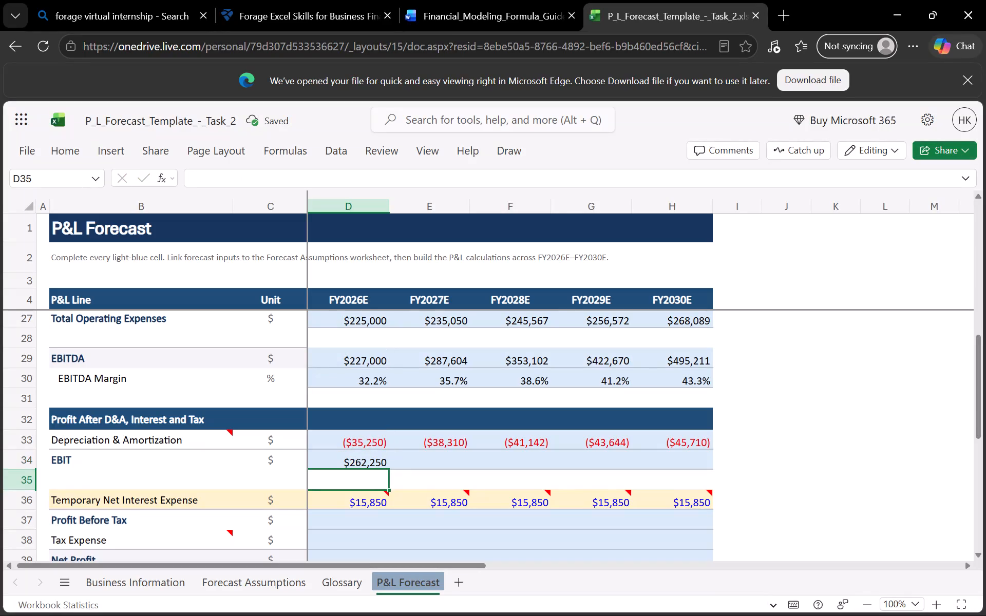
# Fill the EBIT formula from D34 across to H34 for FY2027E–FY2030E.
pyautogui.click(380, 459)
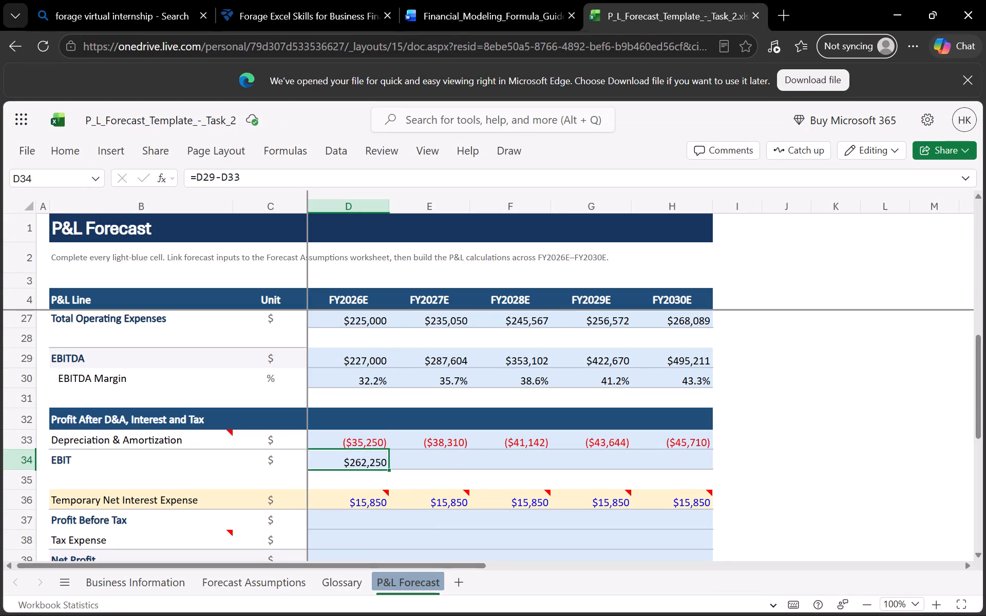
pyautogui.moveTo(389, 470); pyautogui.dragTo(649, 468)
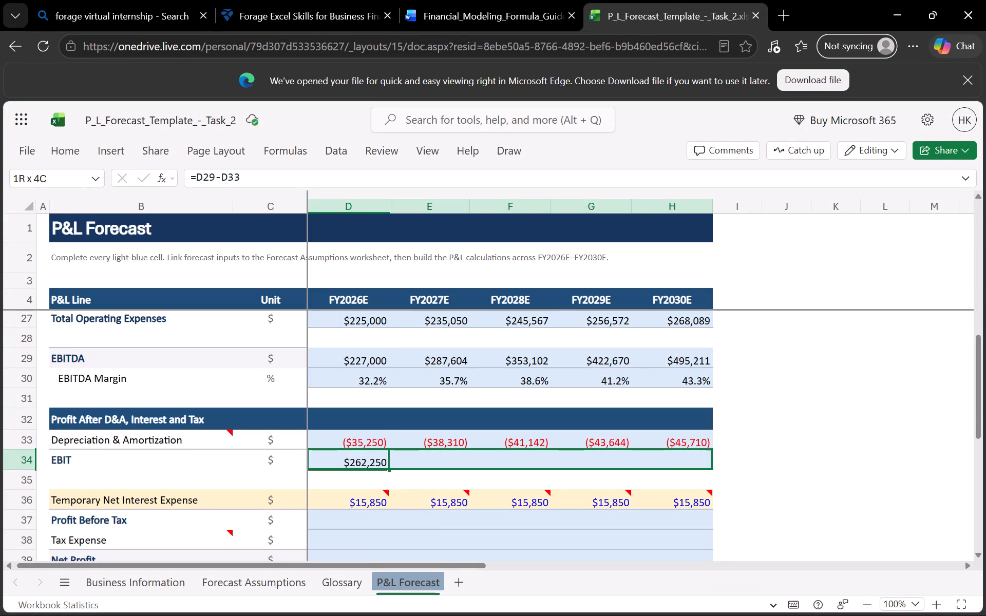
pyautogui.moveTo(649, 468); pyautogui.dragTo(666, 468)
# Calculate FY2026E Profit Before Tax in D37 as EBIT minus Temporary Net Interest Expense, =D34-D36.
pyautogui.scroll(-1, 486, 506)
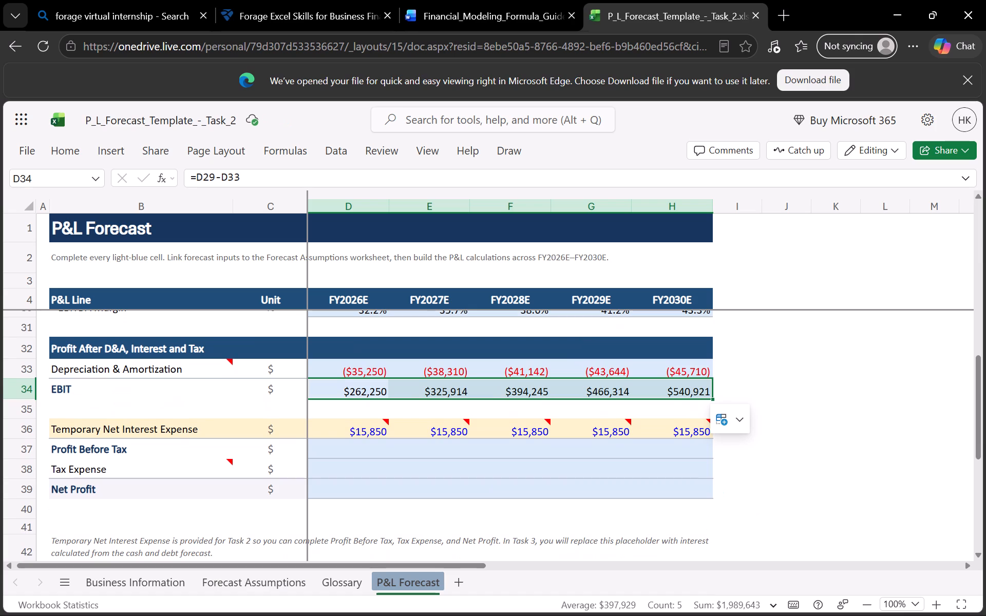
pyautogui.click(381, 449)
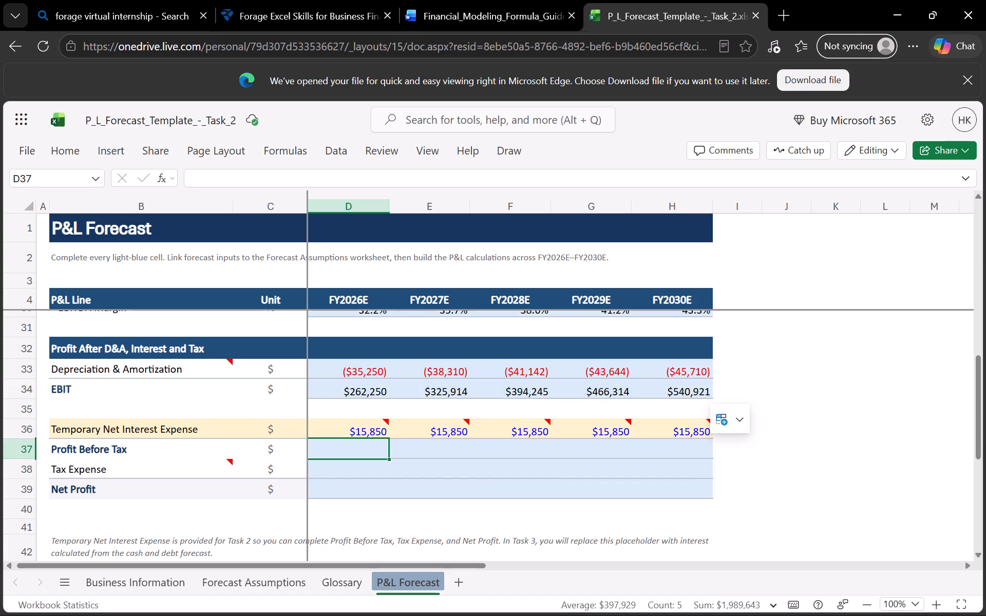
pyautogui.press('=')
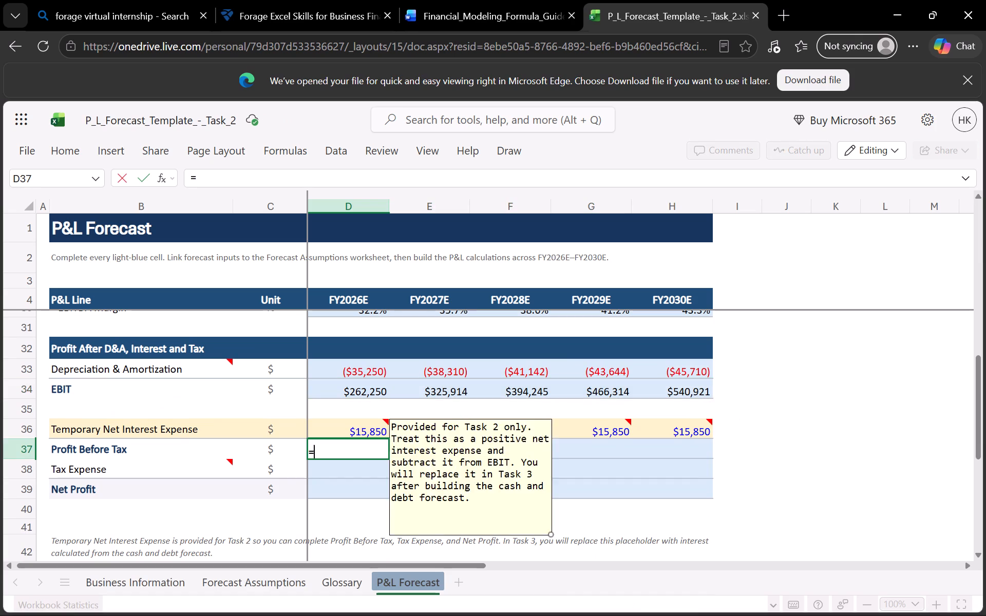
pyautogui.click(365, 387)
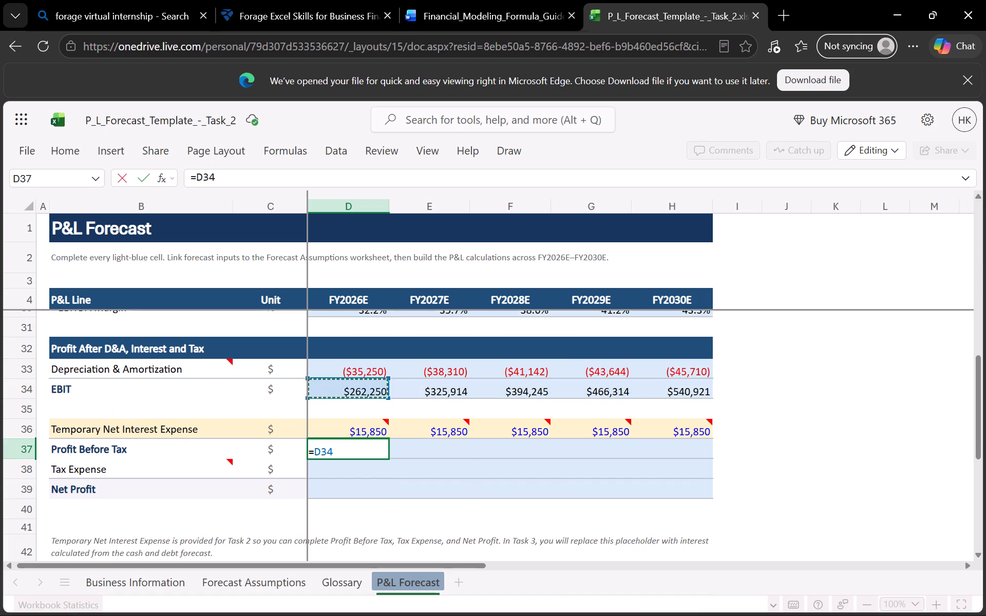
pyautogui.press('-')
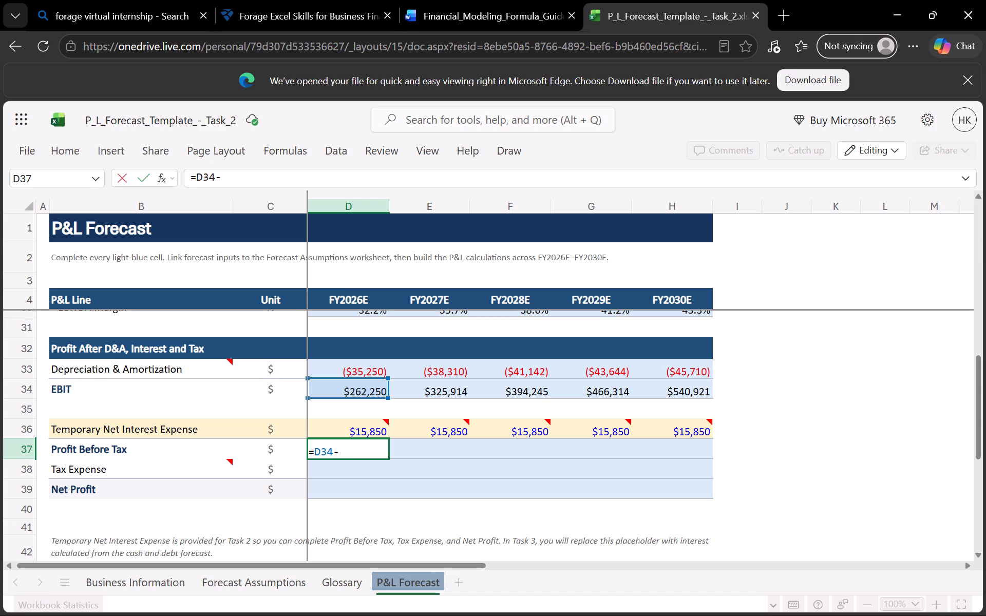
pyautogui.click(362, 429)
pyautogui.press('Return')
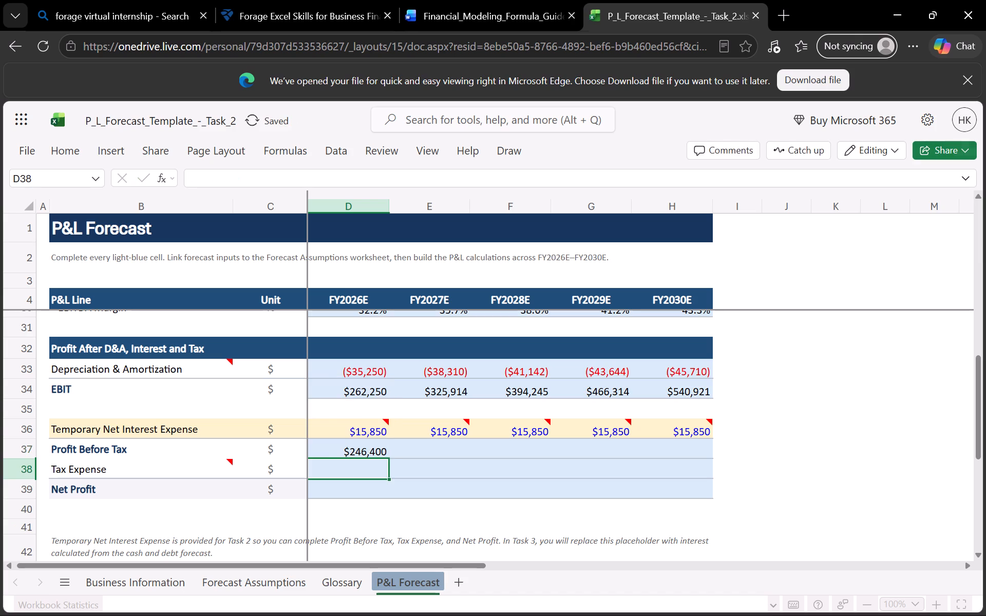
# Fill the Profit Before Tax formula from D37 across to H37 for FY2027E–FY2030E.
pyautogui.click(369, 454)
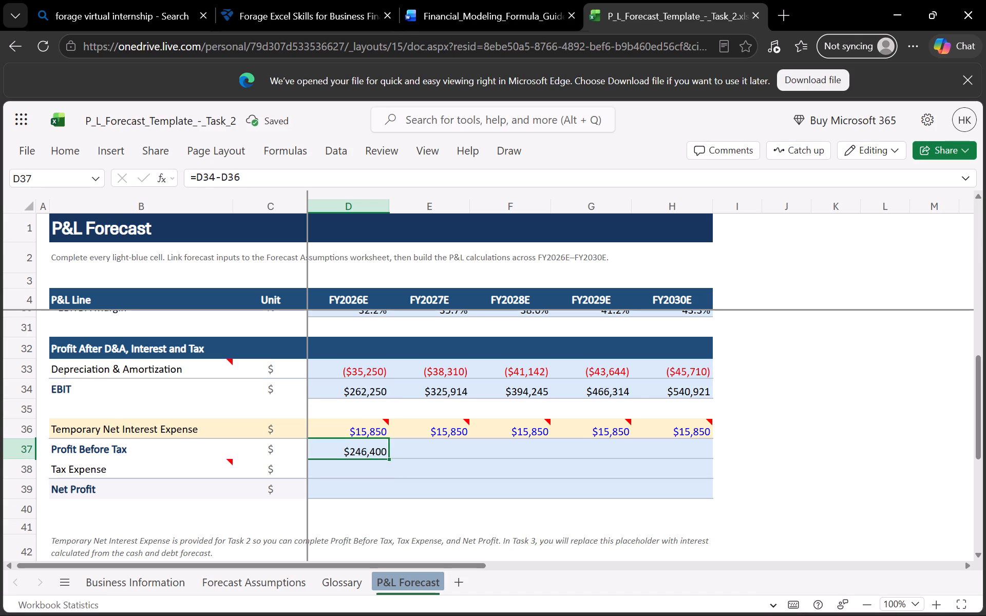
pyautogui.moveTo(389, 459); pyautogui.dragTo(649, 452)
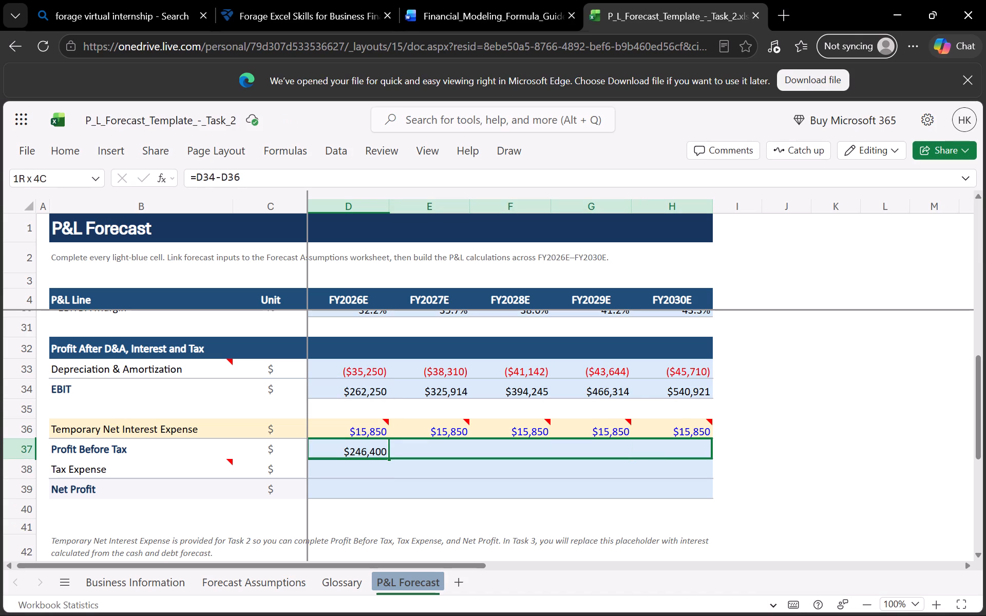
pyautogui.moveTo(649, 452); pyautogui.dragTo(655, 451)
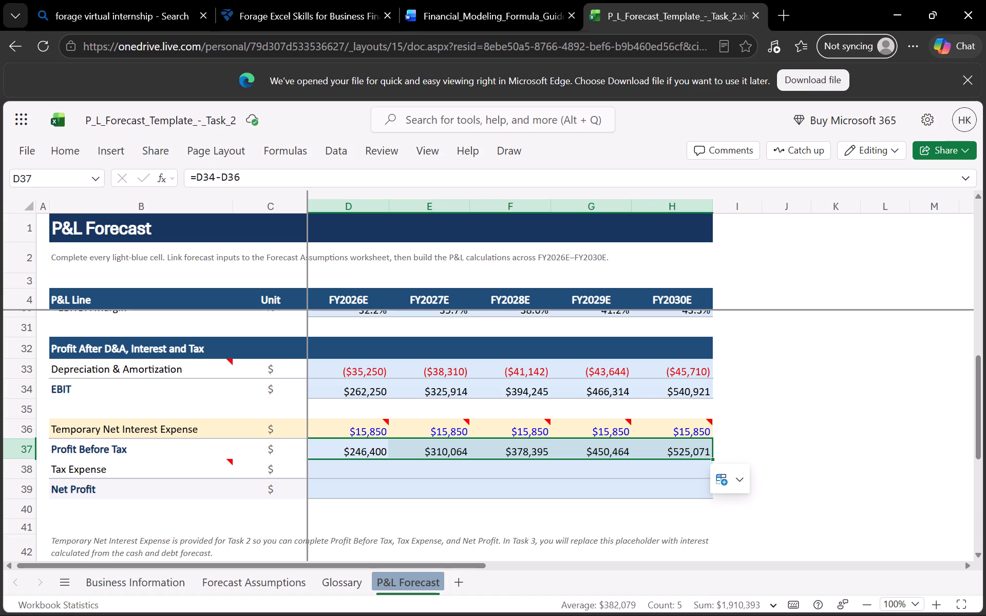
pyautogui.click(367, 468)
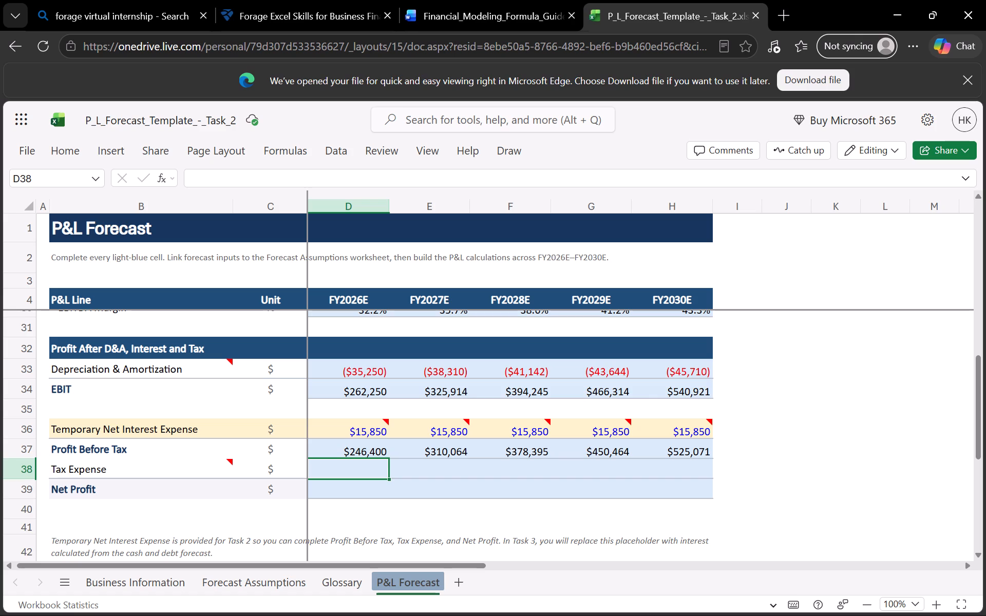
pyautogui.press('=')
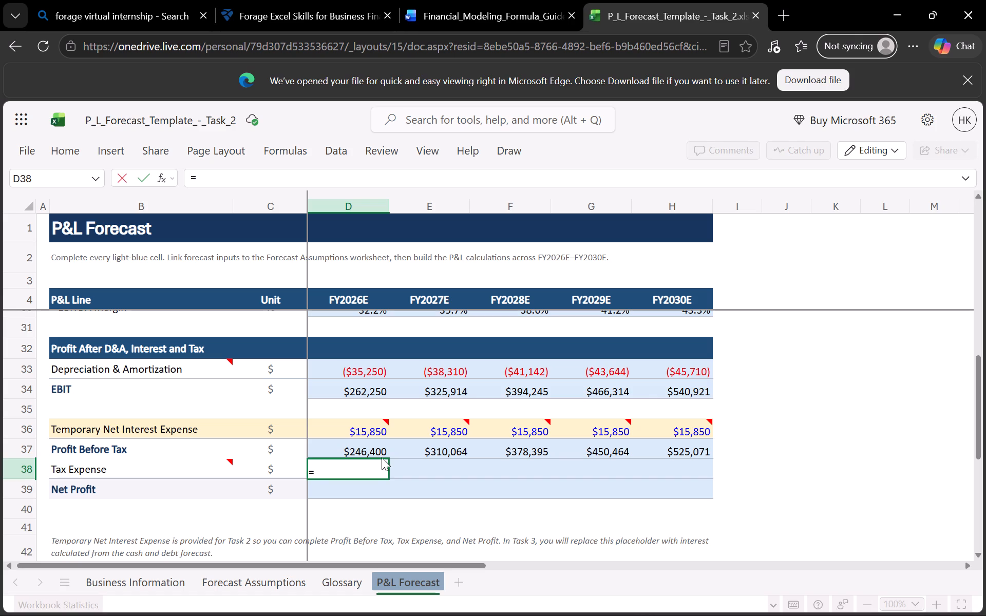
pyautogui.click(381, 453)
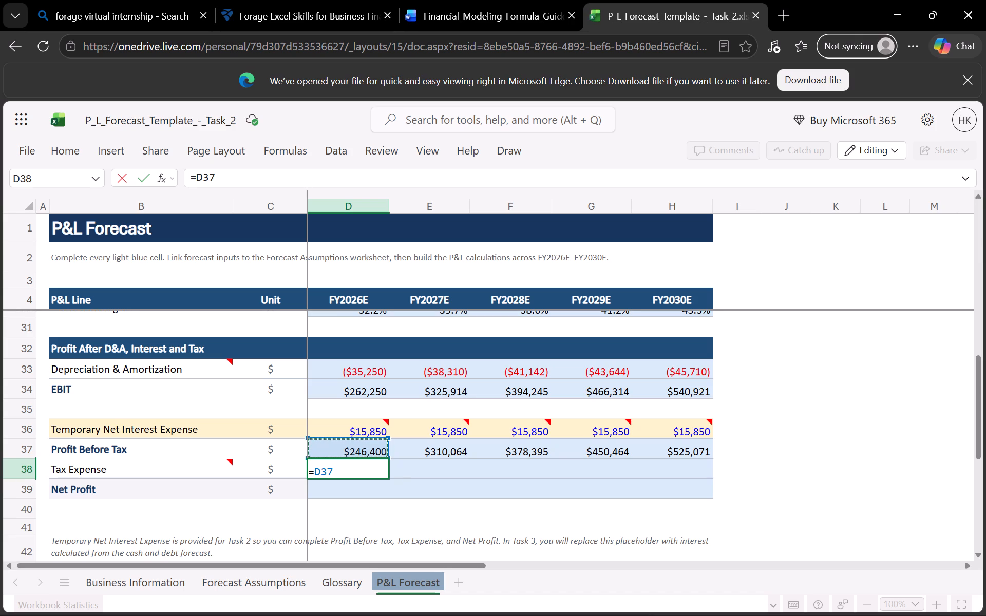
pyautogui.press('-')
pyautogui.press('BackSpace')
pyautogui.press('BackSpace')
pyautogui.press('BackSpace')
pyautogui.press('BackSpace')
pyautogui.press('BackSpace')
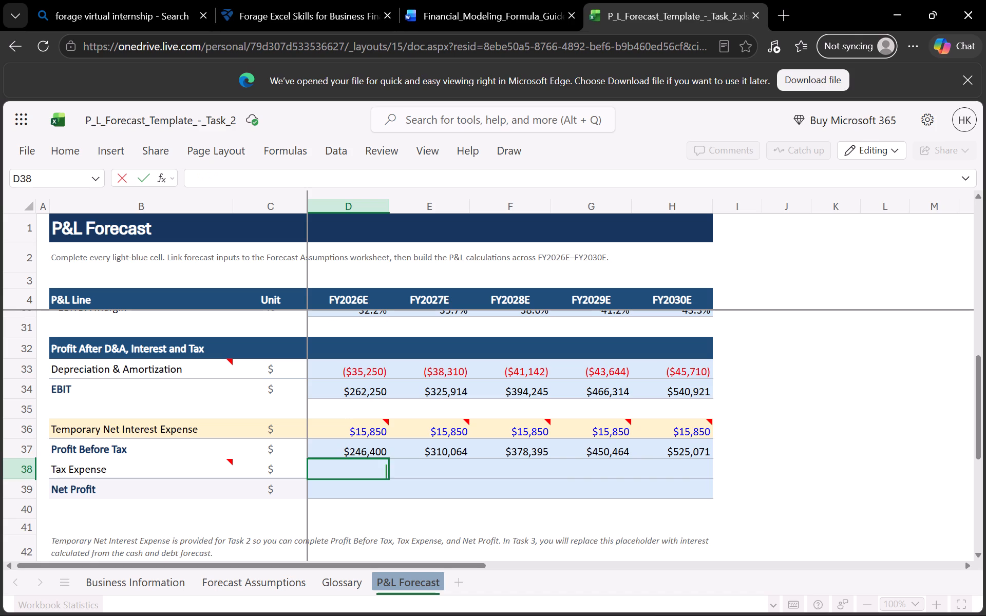
# Calculate FY2026E Tax Expense in D38 as Profit Before Tax times the Tax Rate assumption, =D37*'Forecast Assumptions'!D36.
pyautogui.press('=')
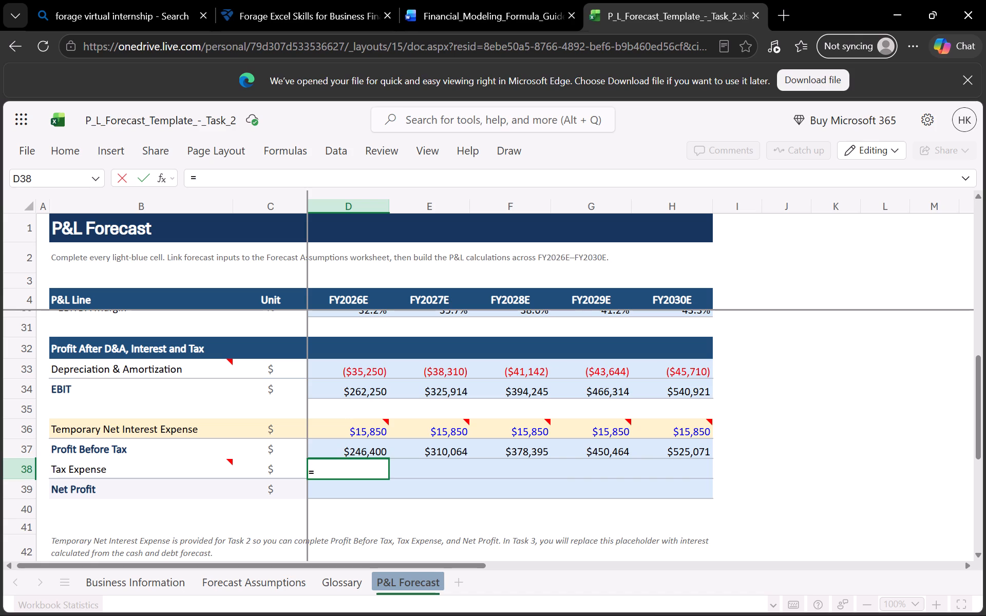
pyautogui.click(383, 453)
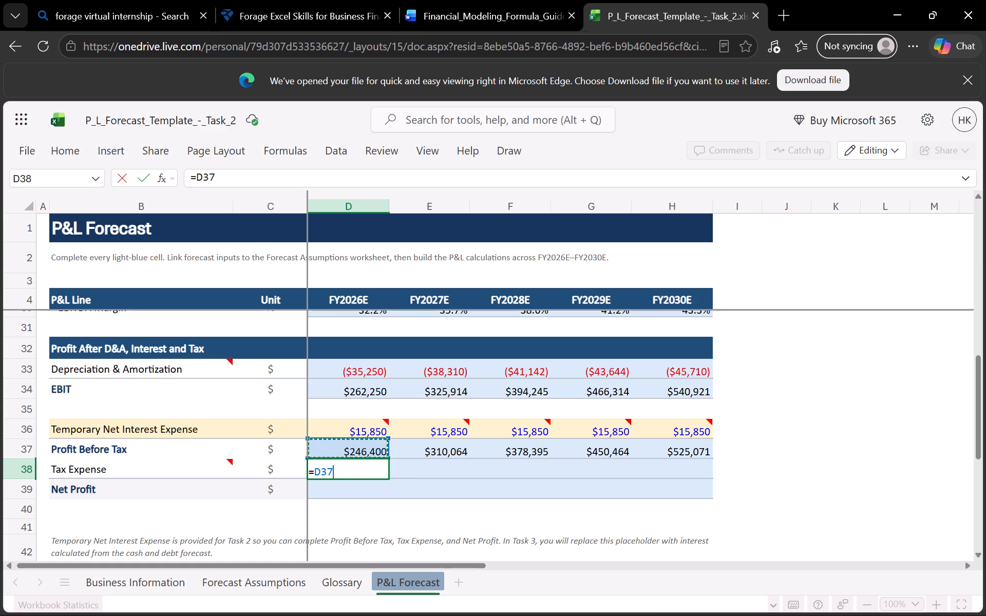
pyautogui.hotkey('shift', '*')
pyautogui.click(281, 580)
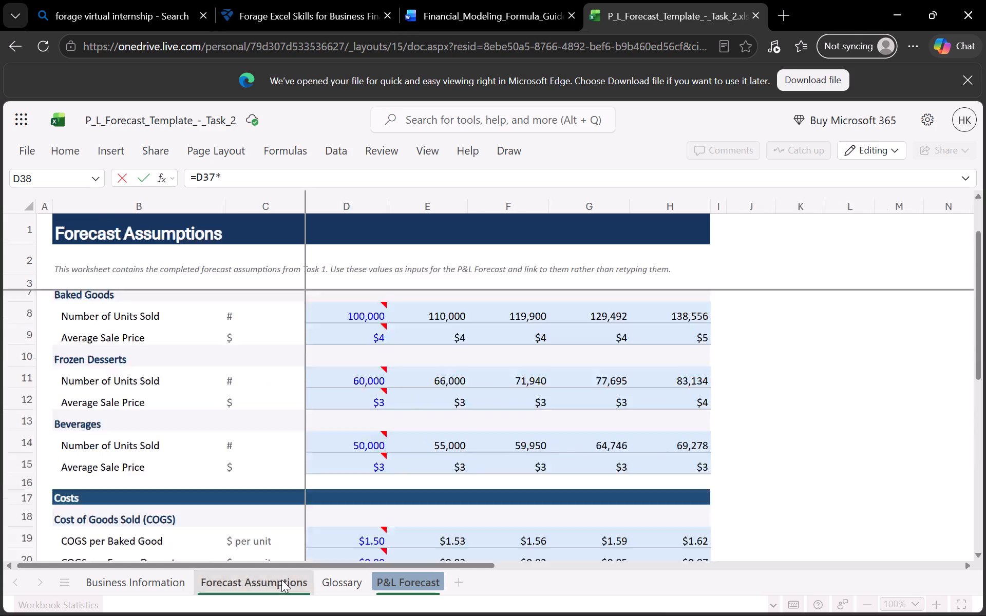
pyautogui.scroll(-3, 356, 487)
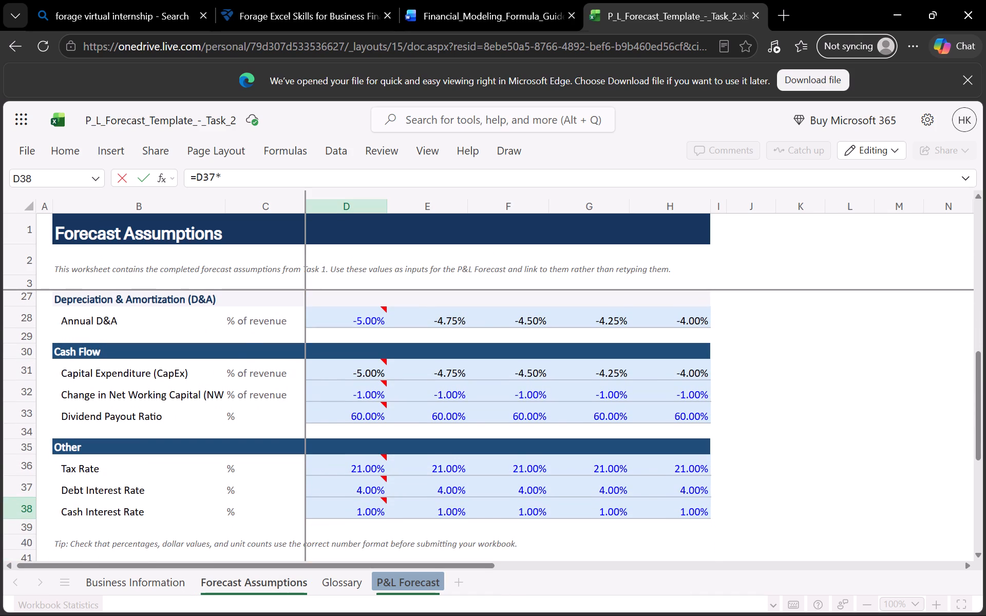
pyautogui.click(347, 466)
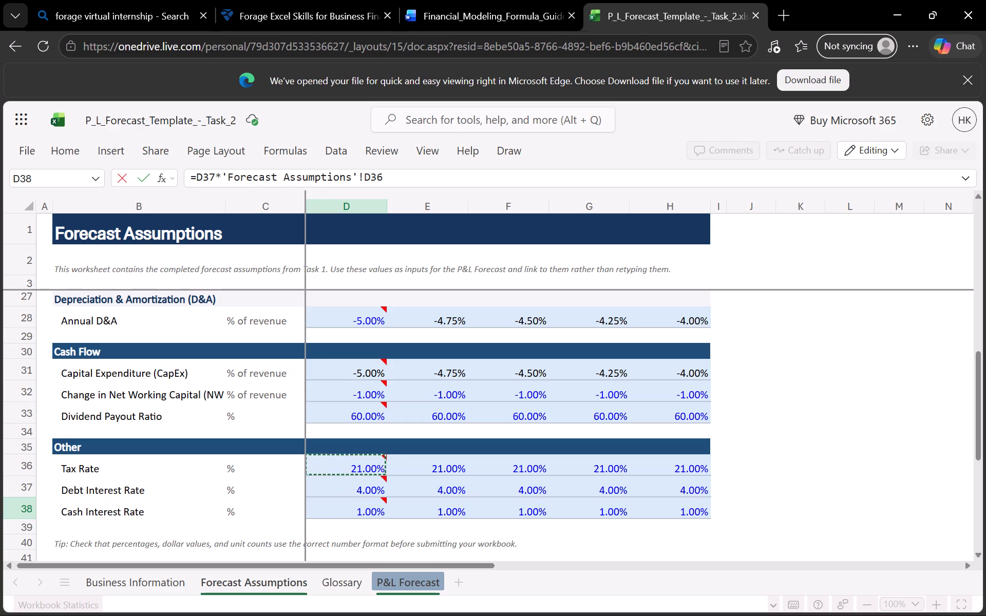
pyautogui.press('Return')
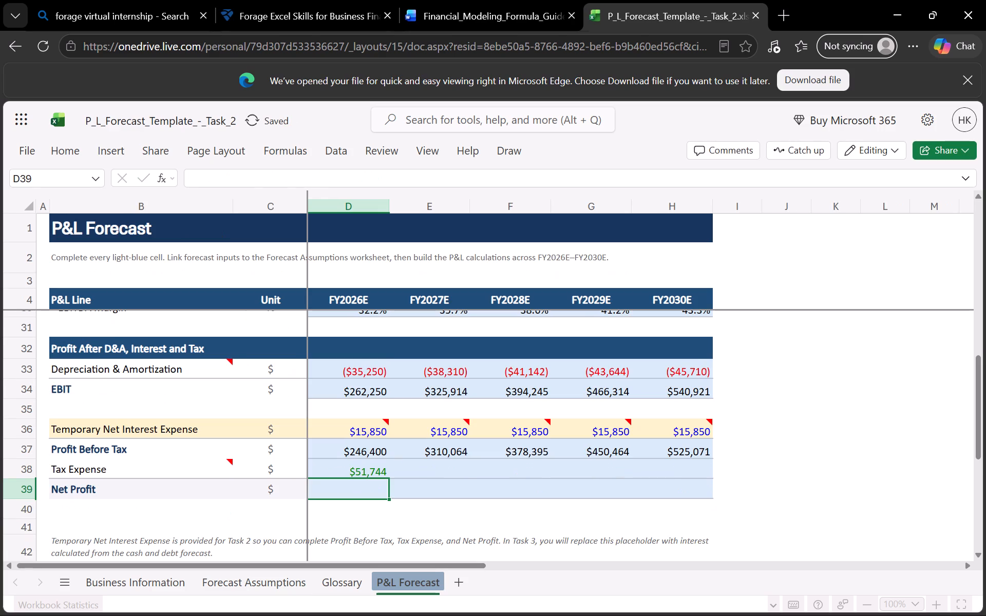
# Fill the Tax Expense formula from D38 across to H38 for FY2027E–FY2030E.
pyautogui.click(381, 471)
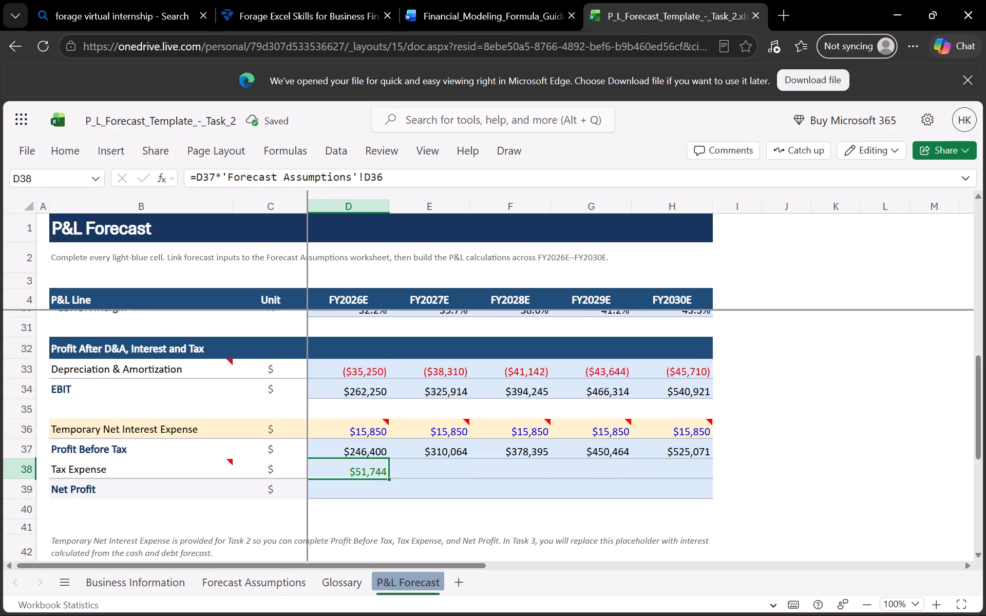
pyautogui.moveTo(388, 477); pyautogui.dragTo(446, 467)
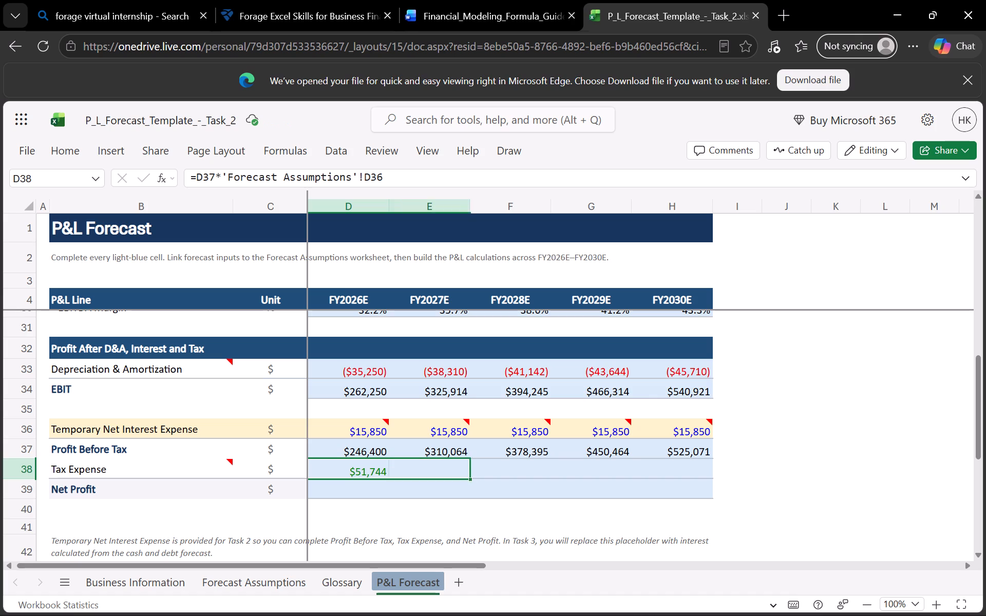
pyautogui.moveTo(446, 467); pyautogui.dragTo(665, 459)
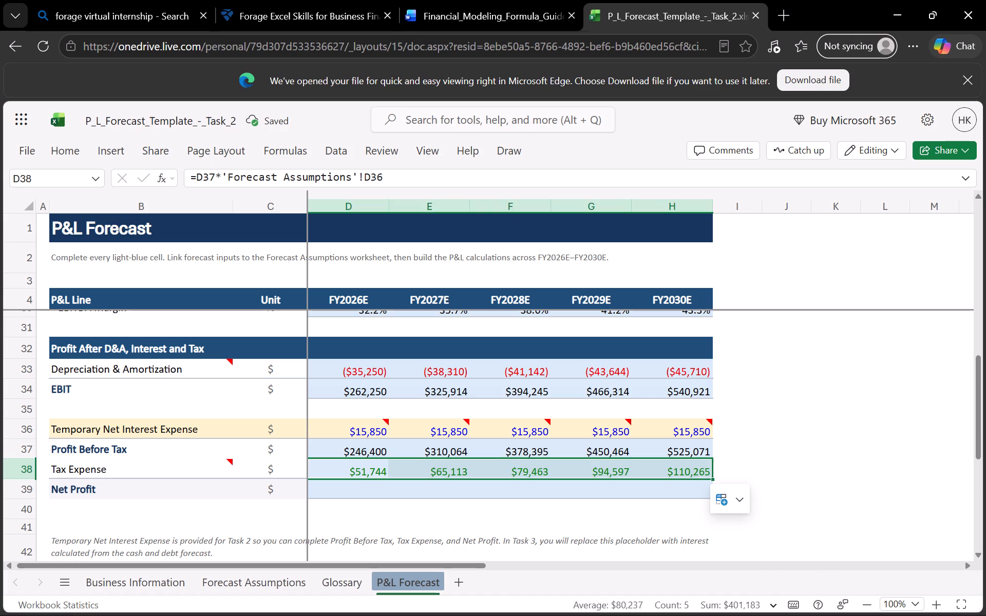
# Calculate FY2026E Net Profit in D39 as Profit Before Tax minus Tax Expense, =D37-D38.
pyautogui.click(377, 494)
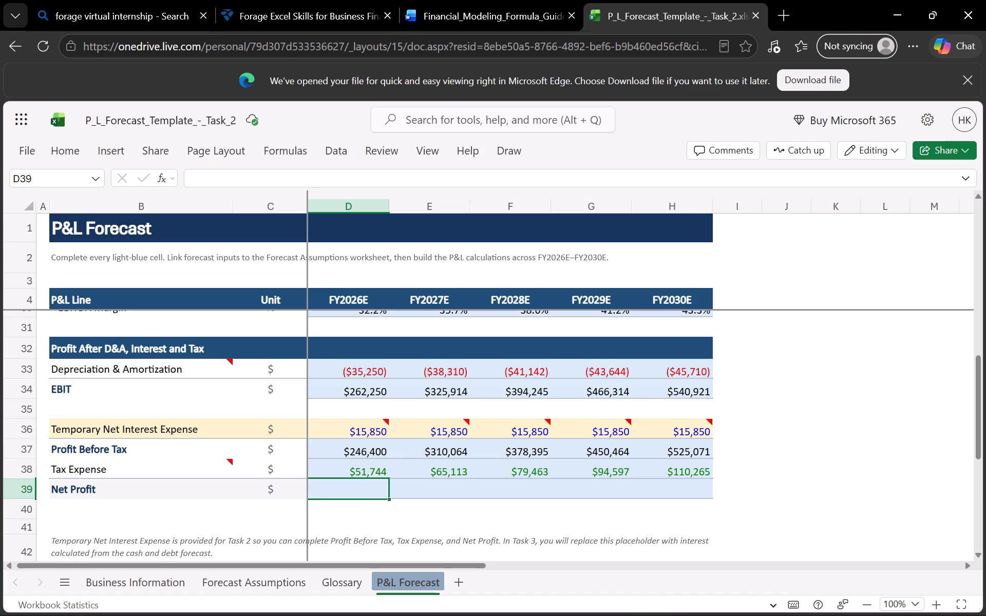
pyautogui.press('=')
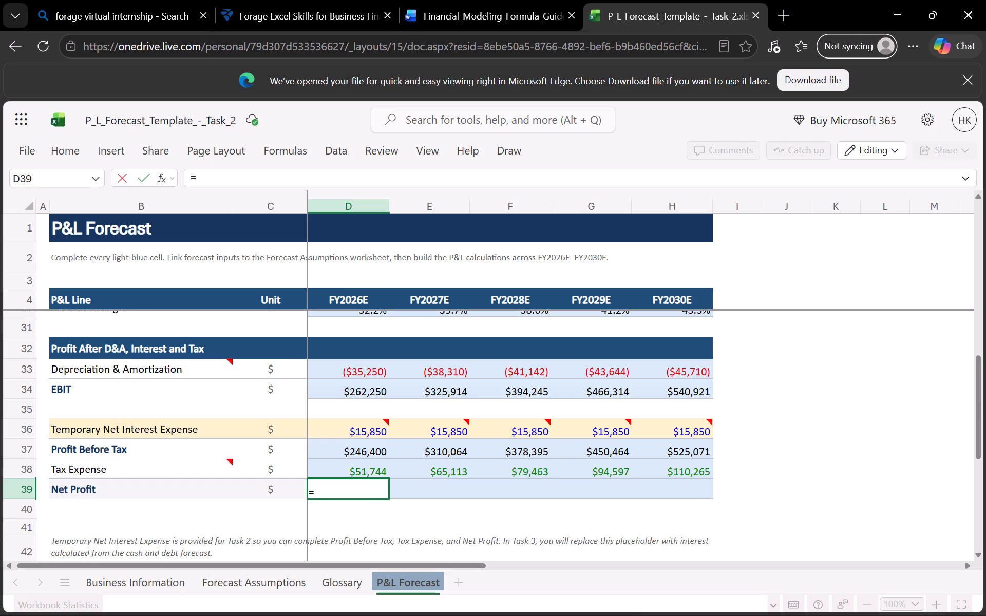
pyautogui.click(380, 457)
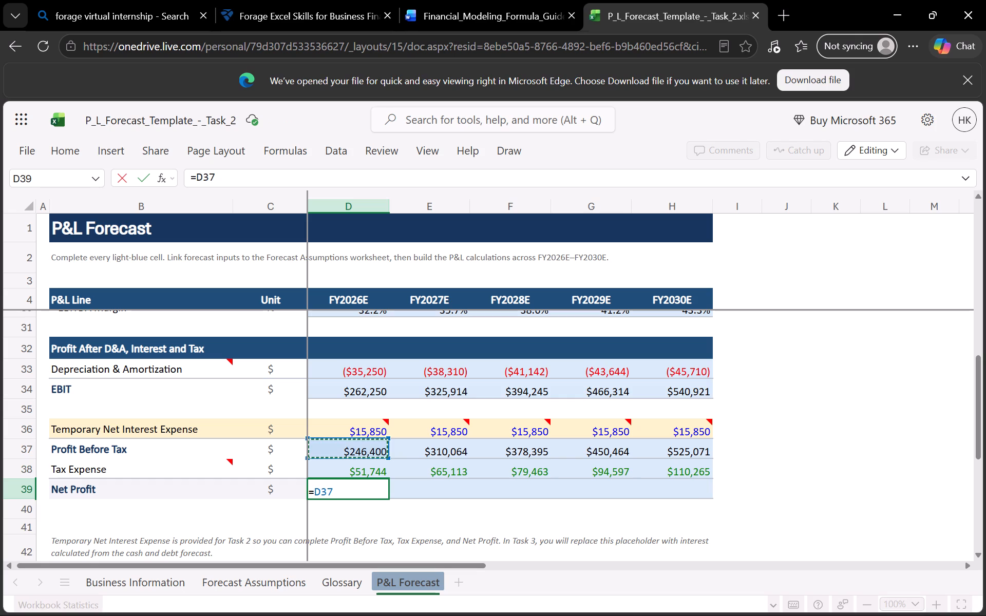
pyautogui.press('-')
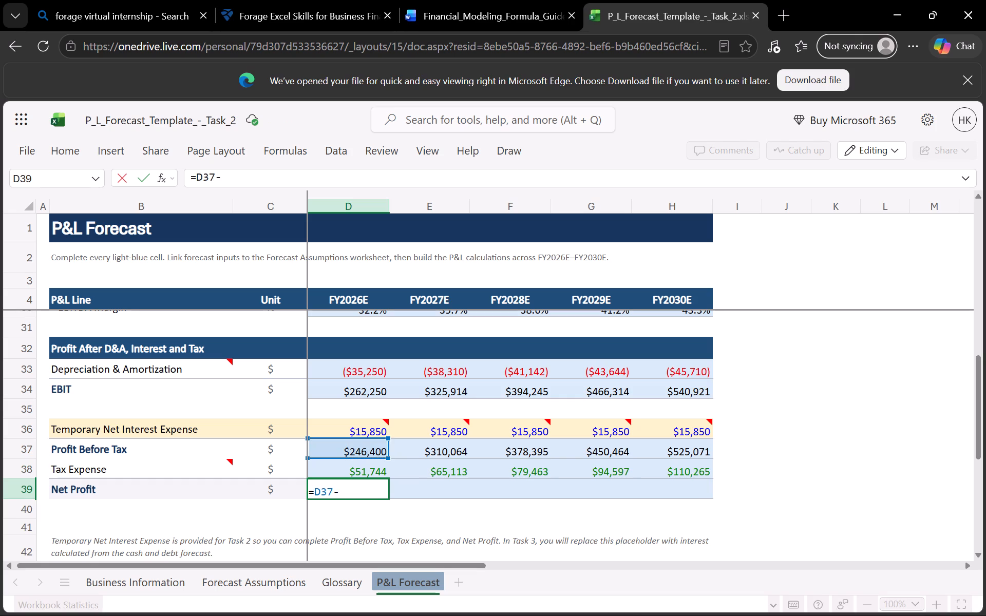
pyautogui.click(374, 470)
pyautogui.press('Return')
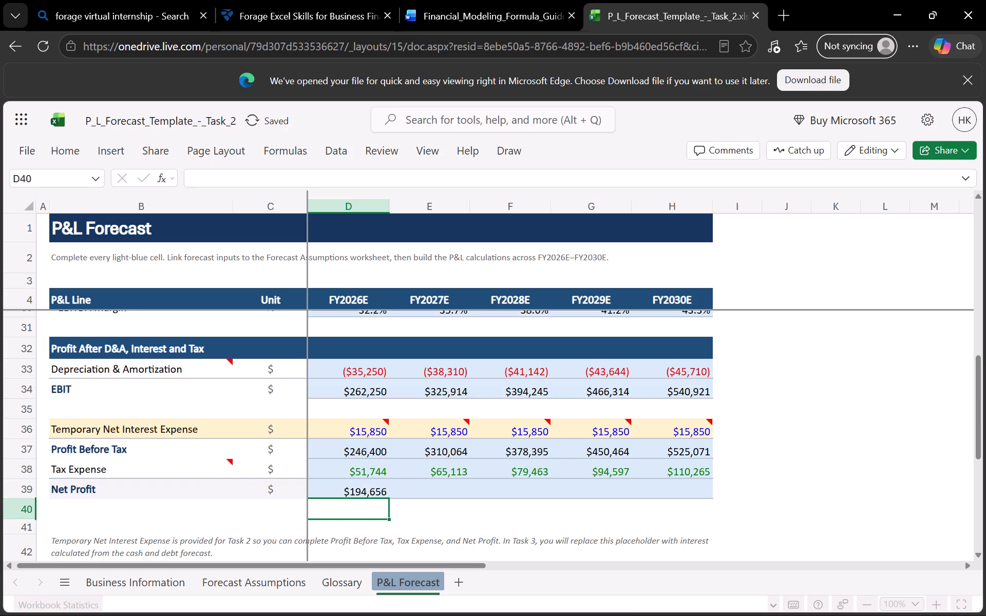
# Fill the Net Profit formula from D39 across to H39 for FY2027E–FY2030E.
pyautogui.click(384, 490)
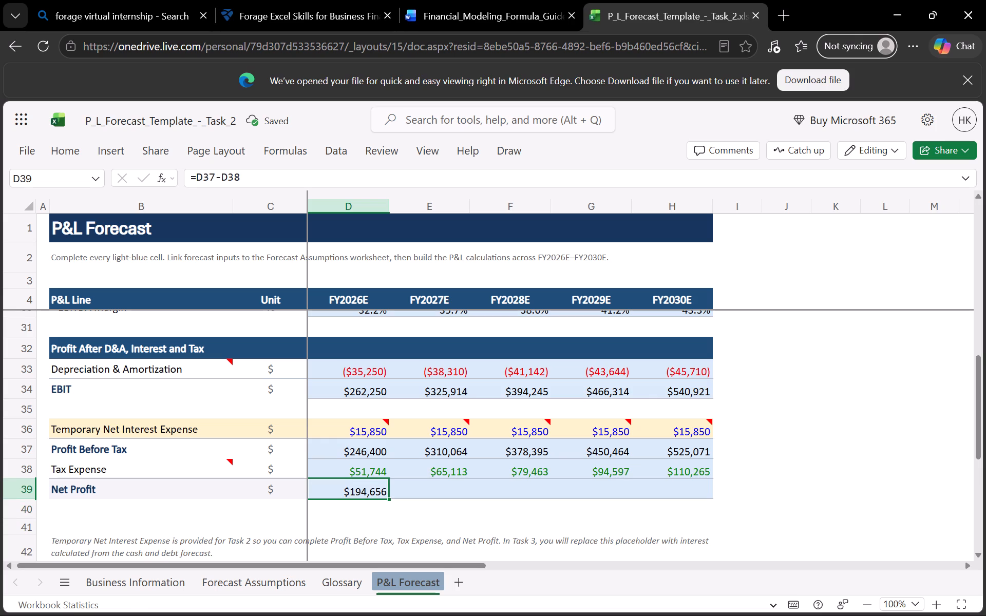
pyautogui.moveTo(389, 497); pyautogui.dragTo(515, 493)
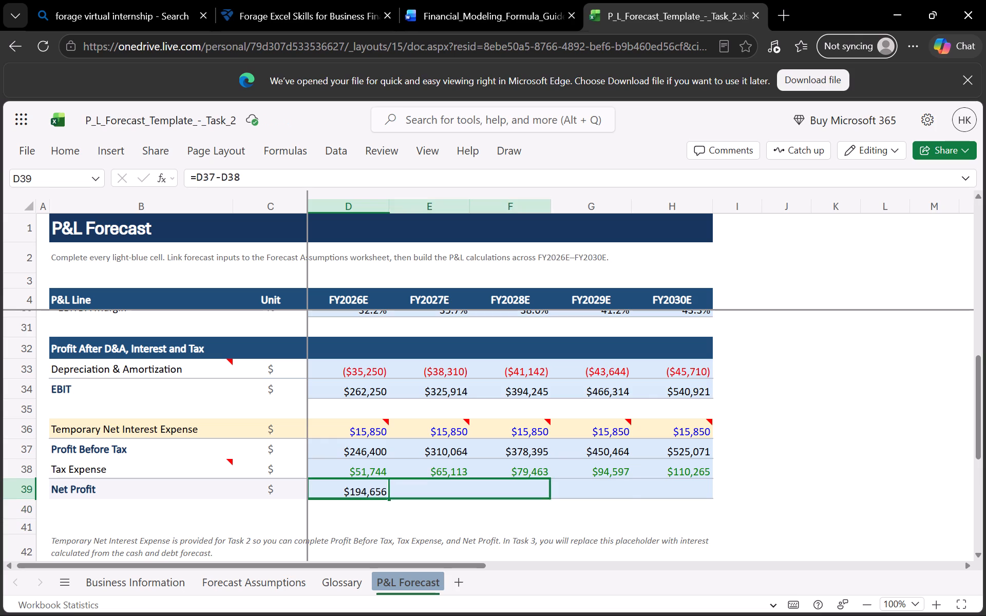
pyautogui.moveTo(515, 493); pyautogui.dragTo(652, 489)
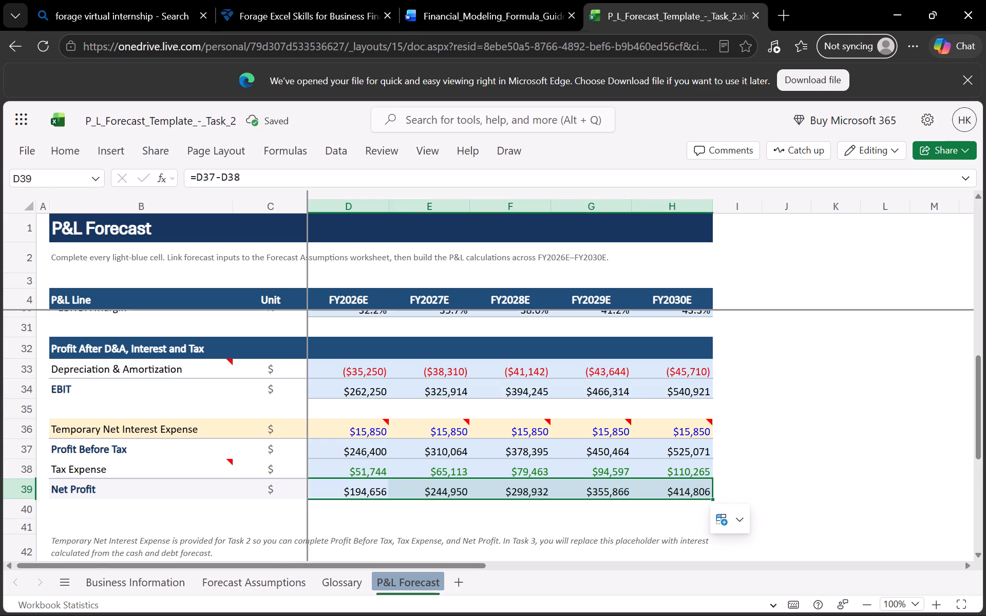
# Replace the FY2026E EBIT formula in D34 with EBITDA plus the negative Depreciation & Amortization line, =D29+D33.
pyautogui.scroll(-3, 528, 521)
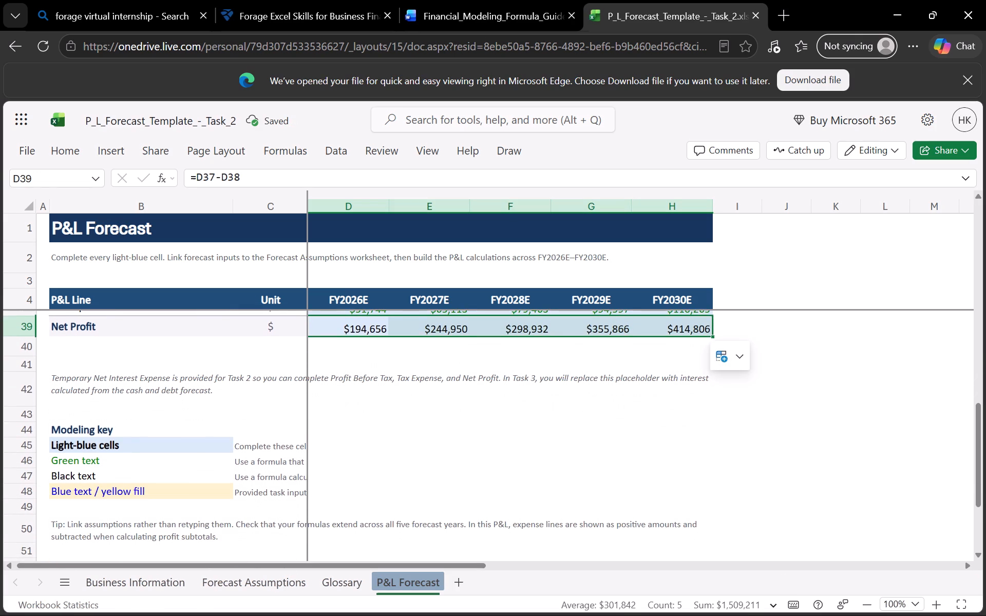
pyautogui.scroll(1, 528, 521)
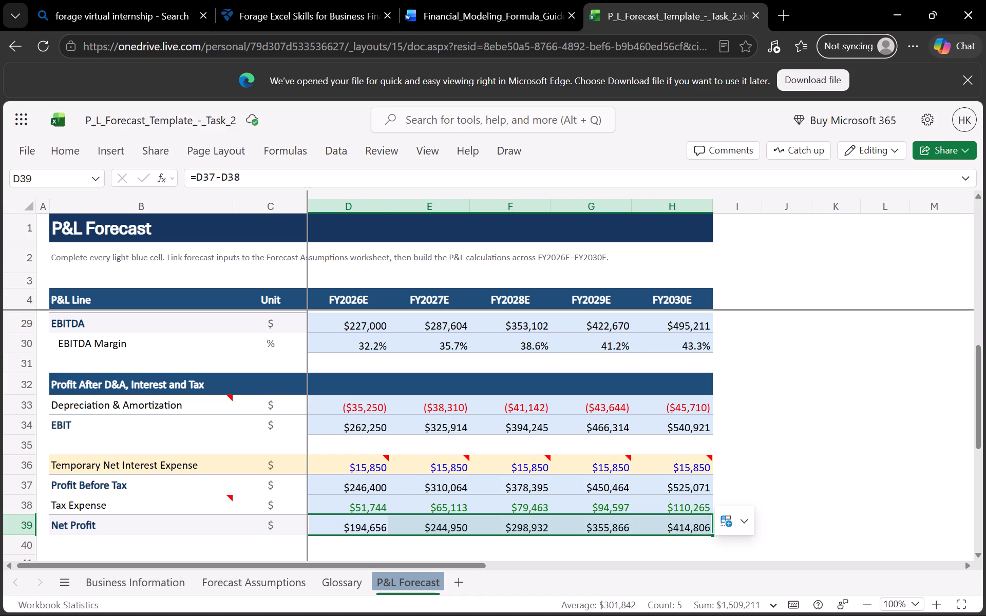
pyautogui.scroll(2, 439, 514)
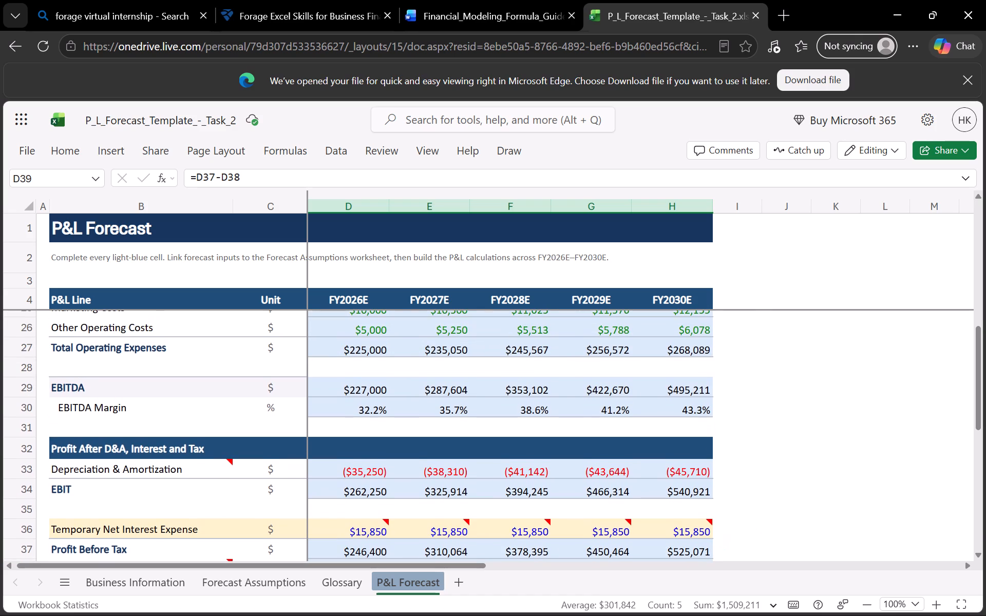
pyautogui.click(378, 495)
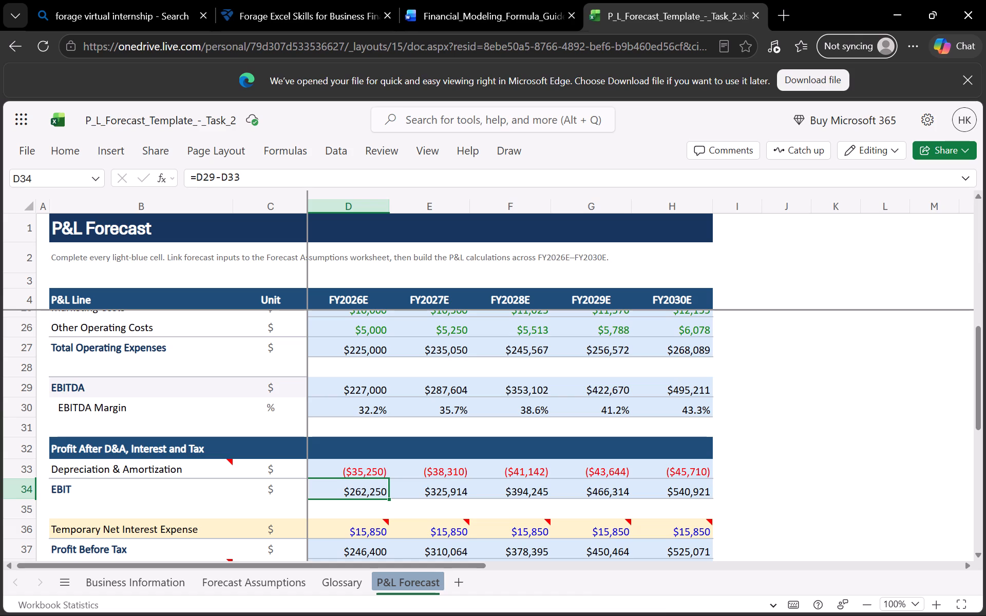
pyautogui.click(375, 476)
pyautogui.click(370, 492)
pyautogui.press('BackSpace')
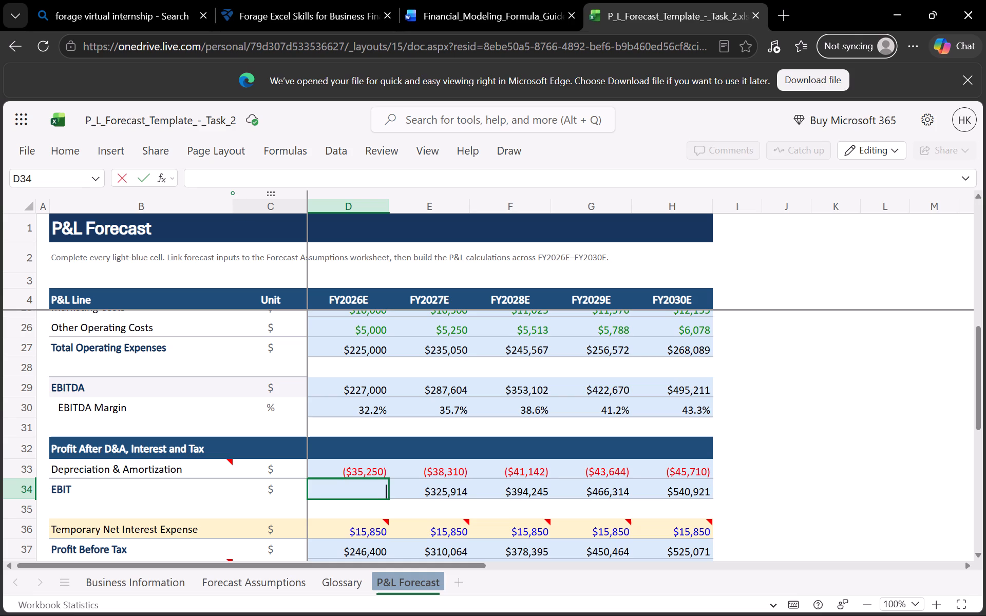
pyautogui.press('=')
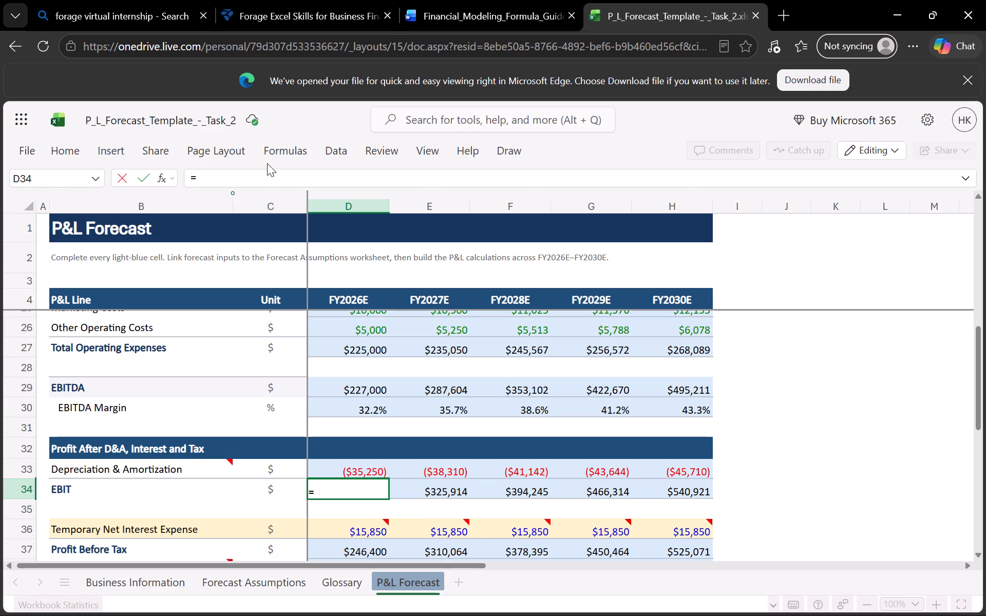
pyautogui.click(323, 381)
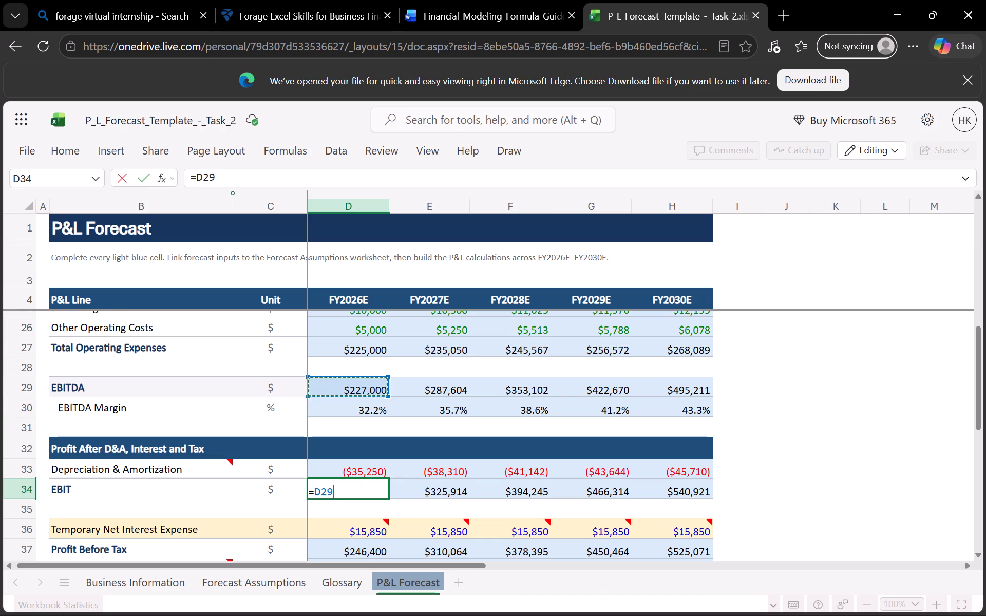
pyautogui.hotkey('shift', '+')
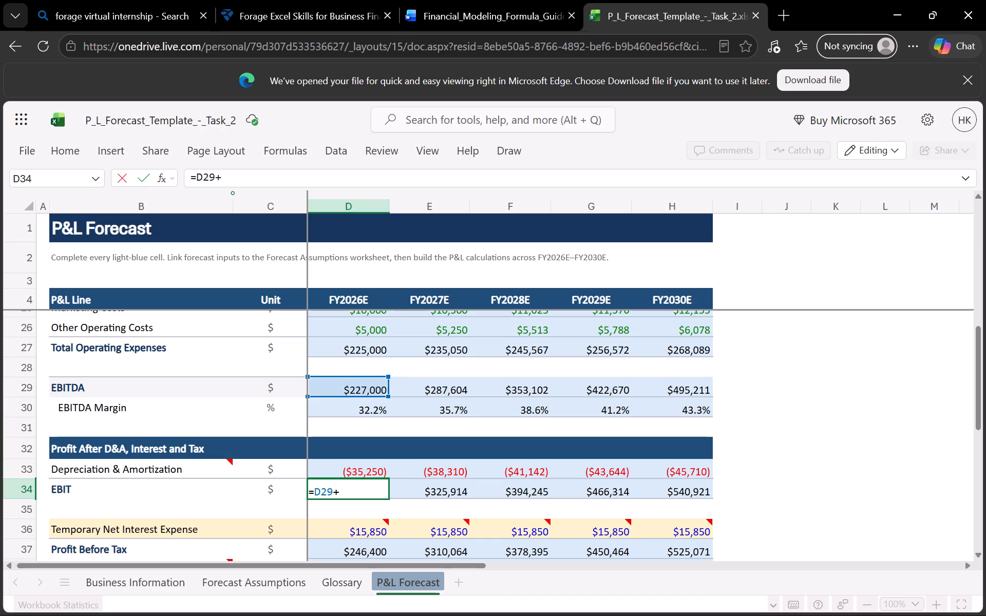
pyautogui.click(366, 468)
pyautogui.press('Return')
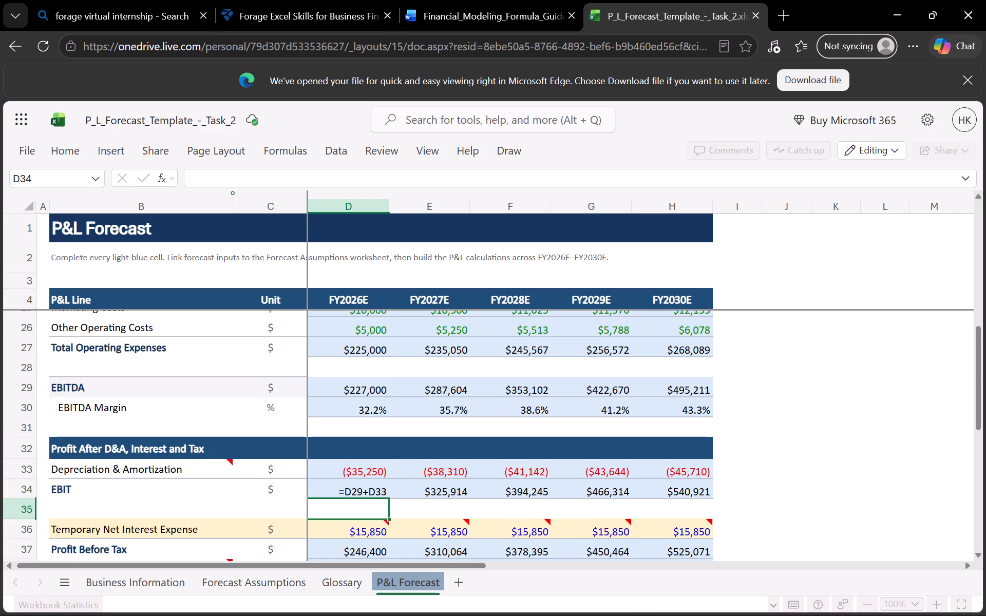
# Fill the corrected EBIT formula from D34 across to H34 for FY2027E–FY2030E.
pyautogui.moveTo(382, 483); pyautogui.dragTo(385, 498)
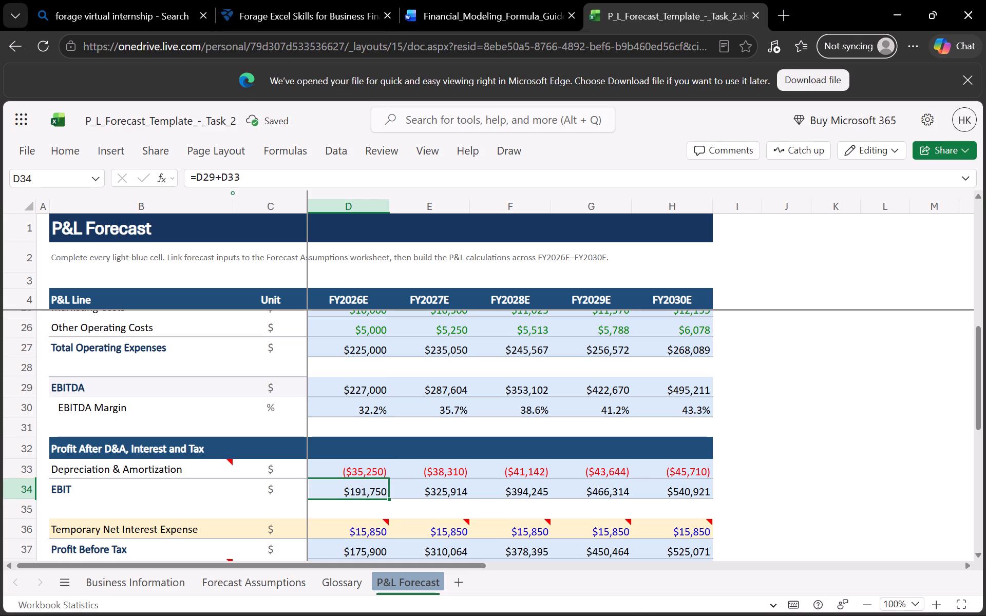
pyautogui.moveTo(385, 498); pyautogui.dragTo(388, 497)
pyautogui.moveTo(388, 497); pyautogui.dragTo(665, 492)
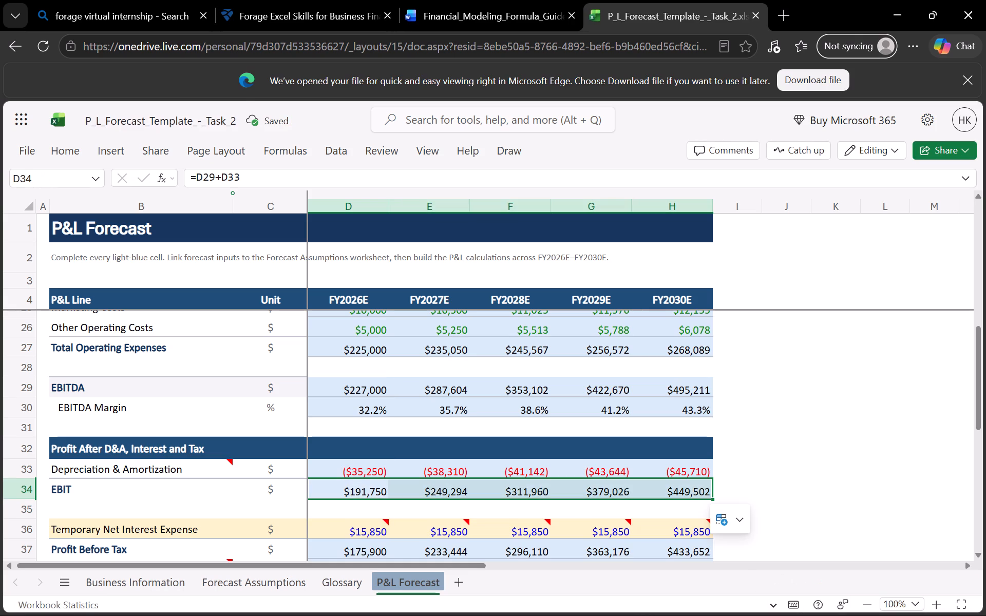
# Save the P&L Forecast workbook with the corrected EBIT row.
pyautogui.scroll(-1, 511, 505)
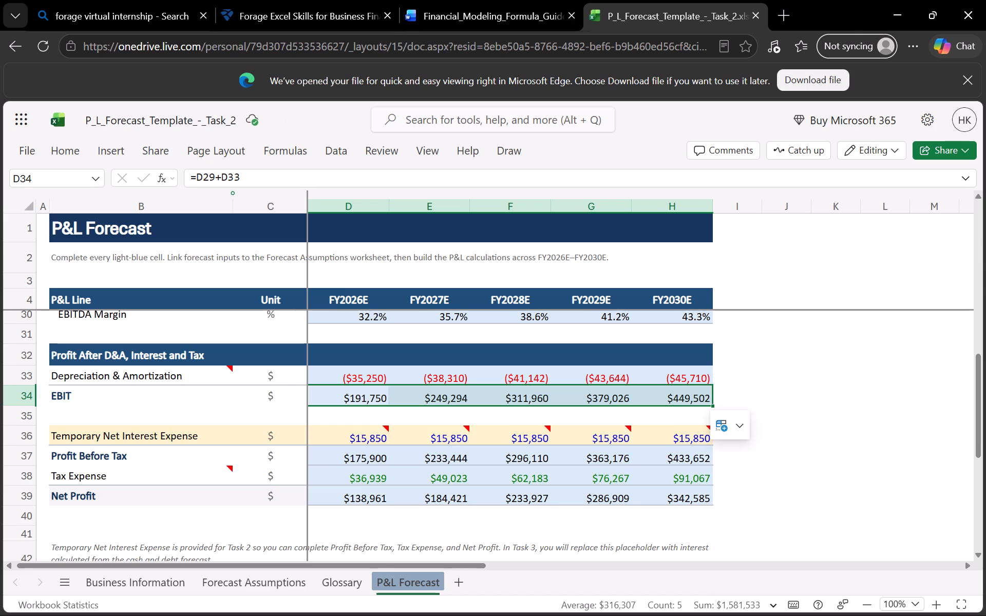
pyautogui.scroll(-1, 413, 498)
pyautogui.scroll(1, 413, 498)
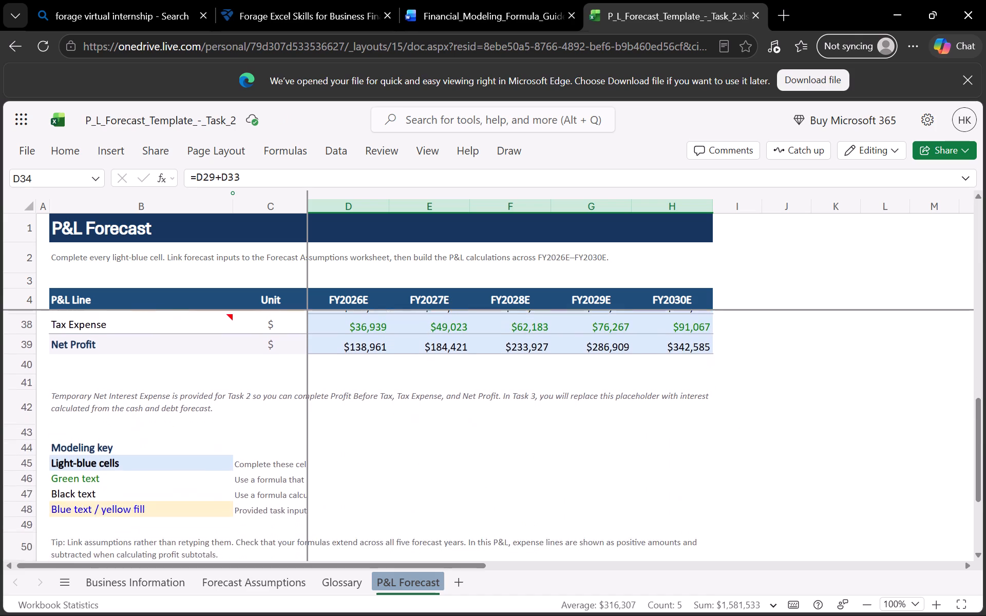
pyautogui.scroll(1, 413, 498)
pyautogui.hotkey('ctrl', 's')
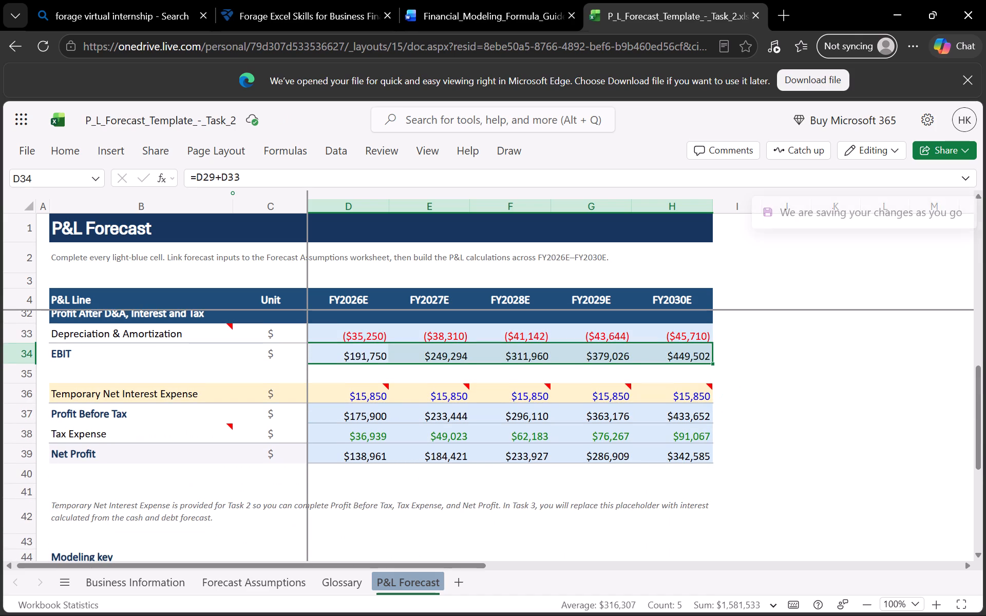
pyautogui.hotkey('ctrl', 's')
pyautogui.hotkey('ctrl', 's')
pyautogui.hotkey('ctrl', 's')
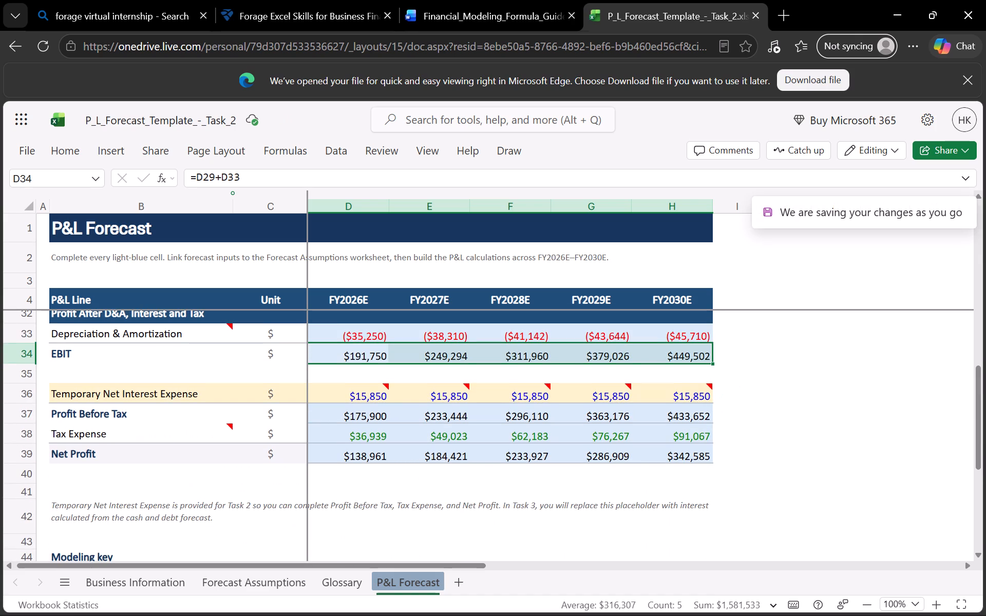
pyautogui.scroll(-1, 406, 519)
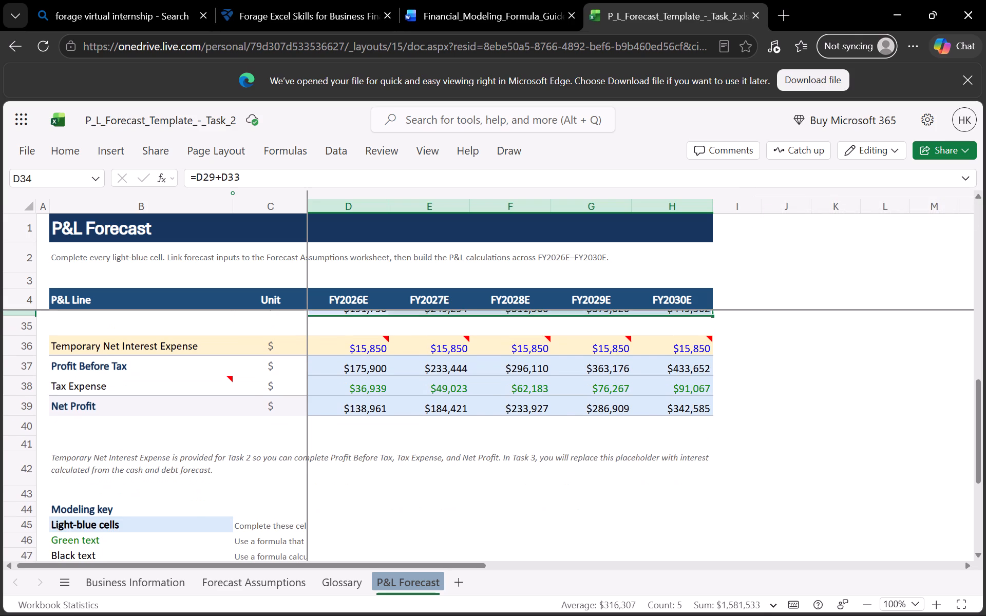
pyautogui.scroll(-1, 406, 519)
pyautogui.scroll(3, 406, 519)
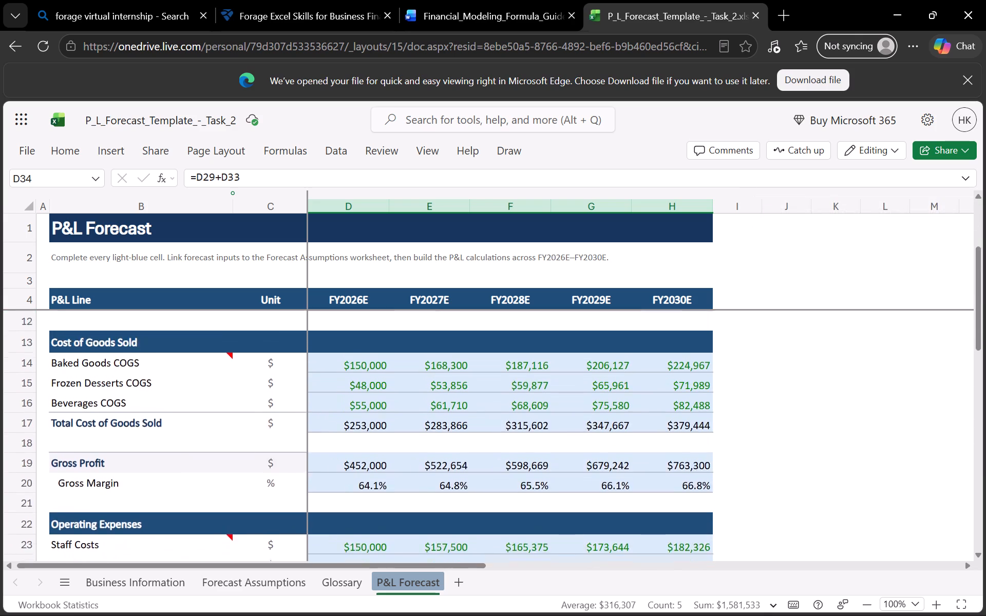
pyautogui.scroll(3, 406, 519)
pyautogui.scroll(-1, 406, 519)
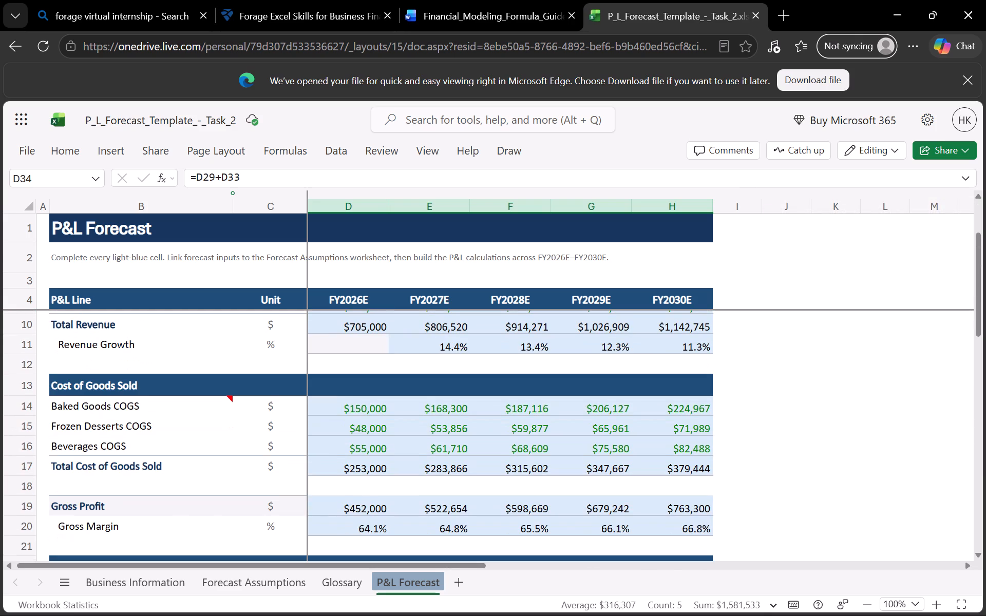
# Save a copy to the Downloads folder under the name "assignment excel", with the file type Webpage, complete.
pyautogui.hotkey('ctrl', 's')
pyautogui.hotkey('ctrl', 's')
pyautogui.hotkey('ctrl', 's')
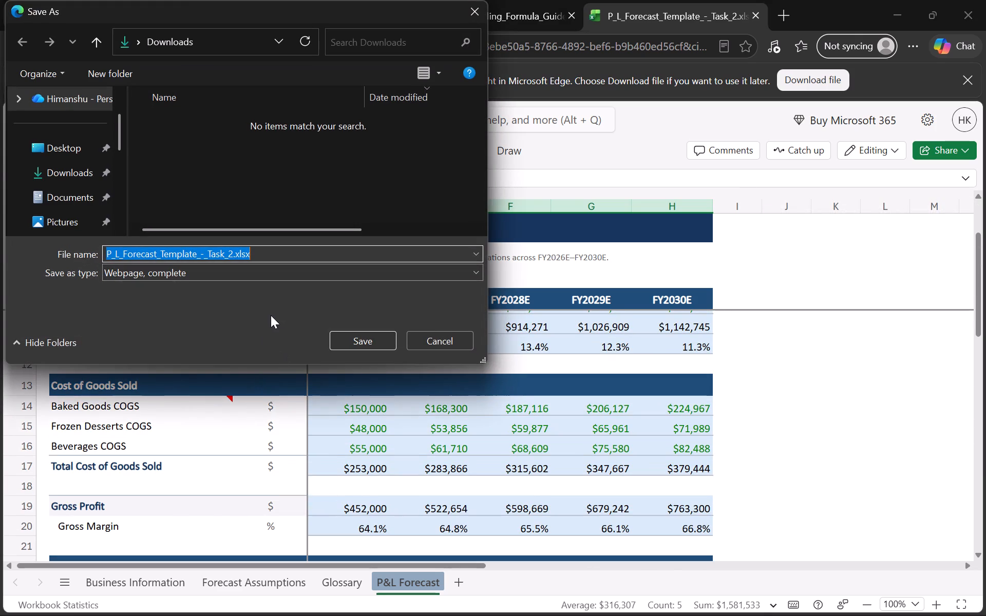
pyautogui.click(361, 269)
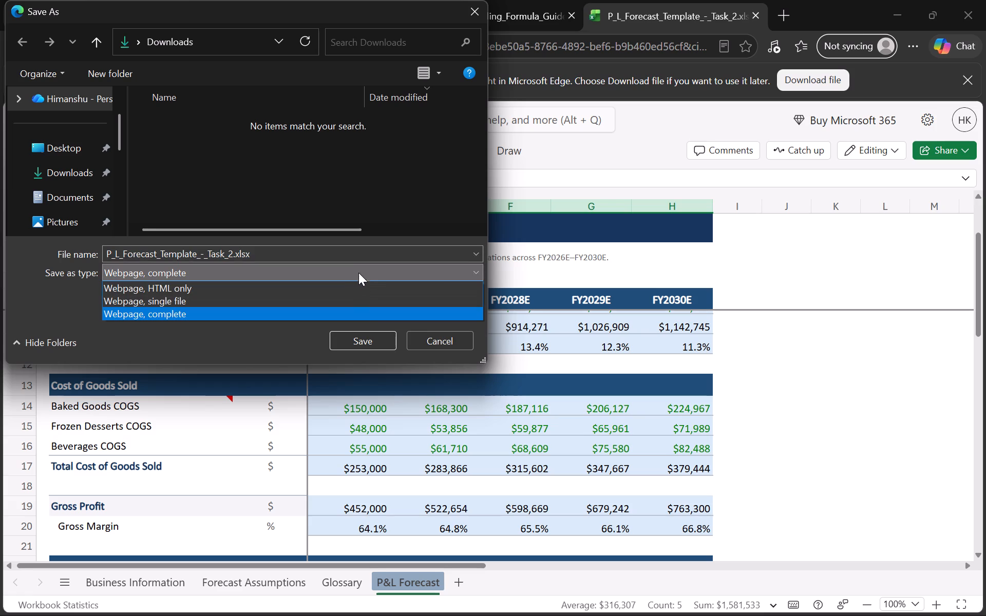
pyautogui.moveTo(364, 268); pyautogui.dragTo(373, 256)
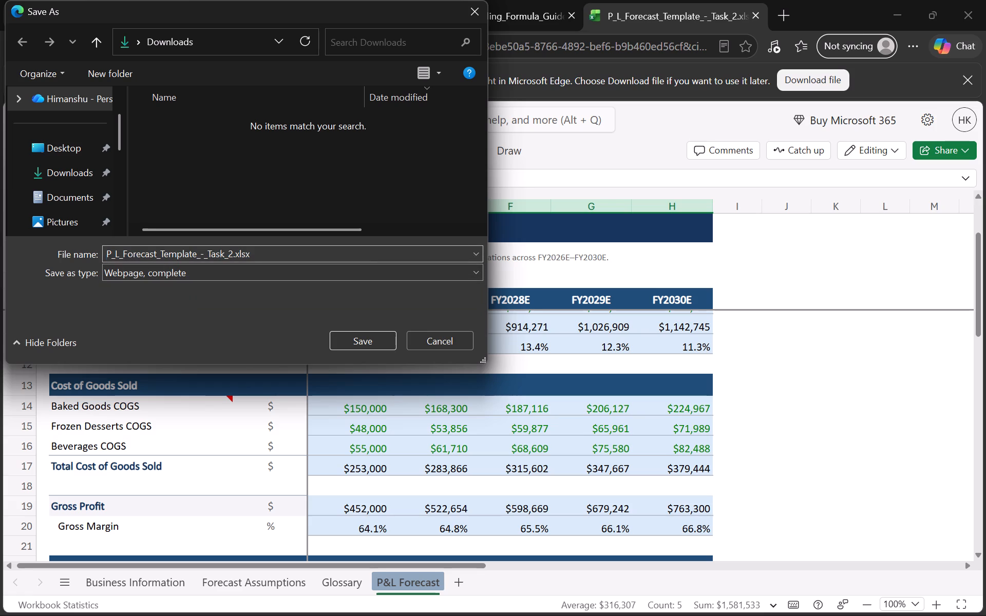
pyautogui.click(373, 256)
pyautogui.press('BackSpace')
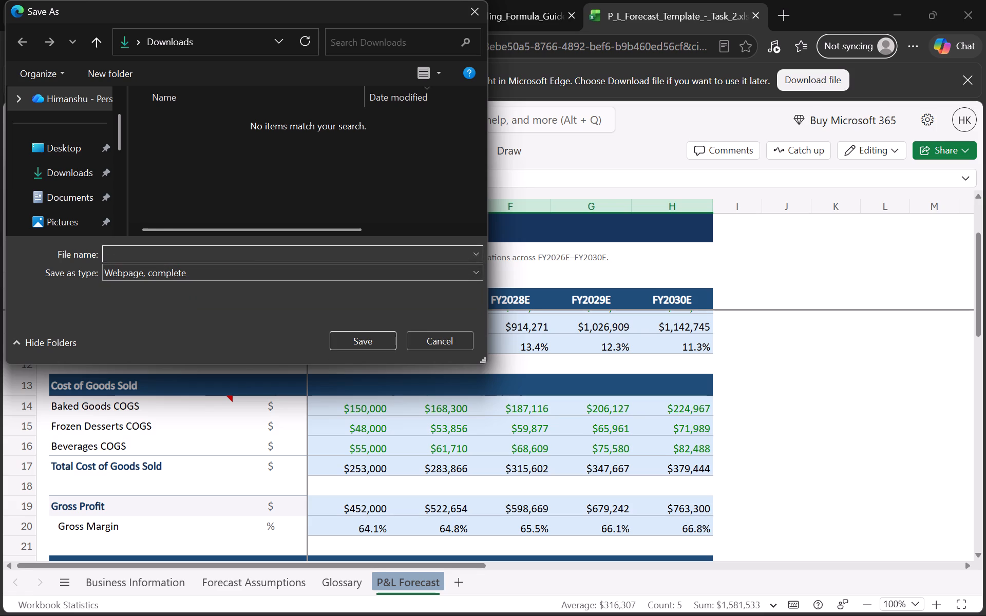
pyautogui.write('assi')
pyautogui.write('gnment')
pyautogui.press('space')
pyautogui.press('2')
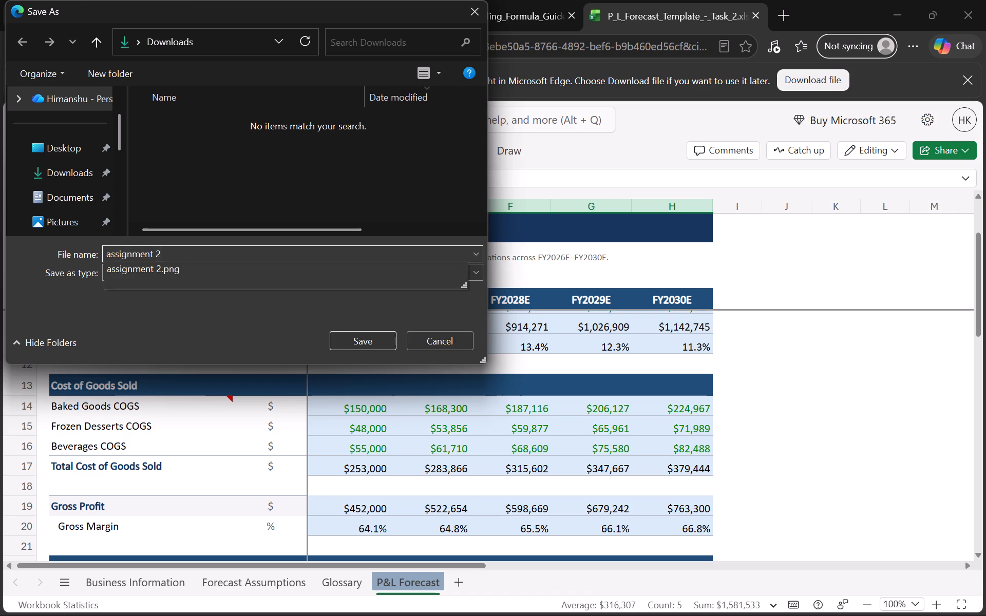
pyautogui.press('2')
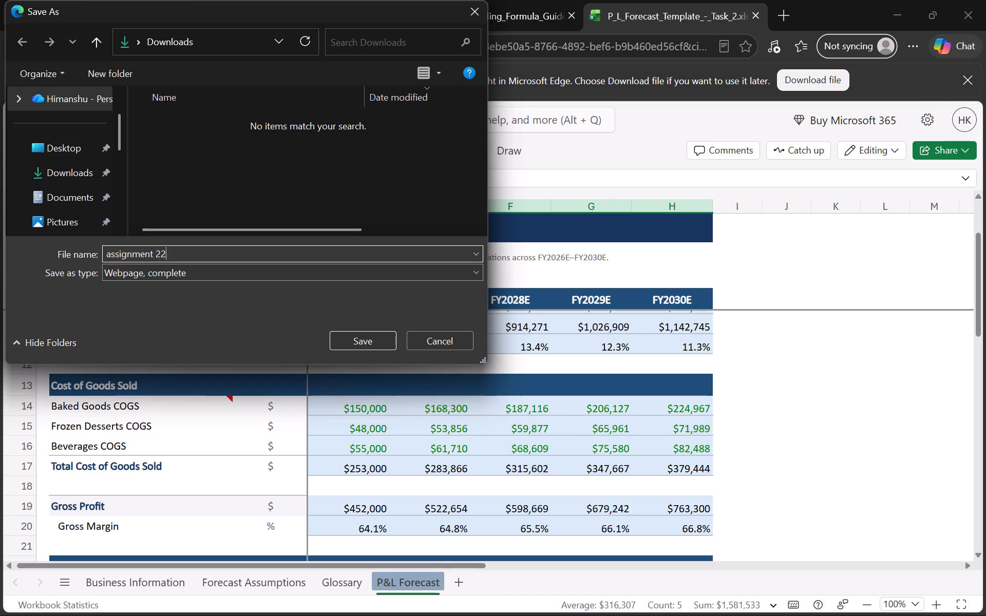
pyautogui.press('BackSpace')
pyautogui.press('BackSpace')
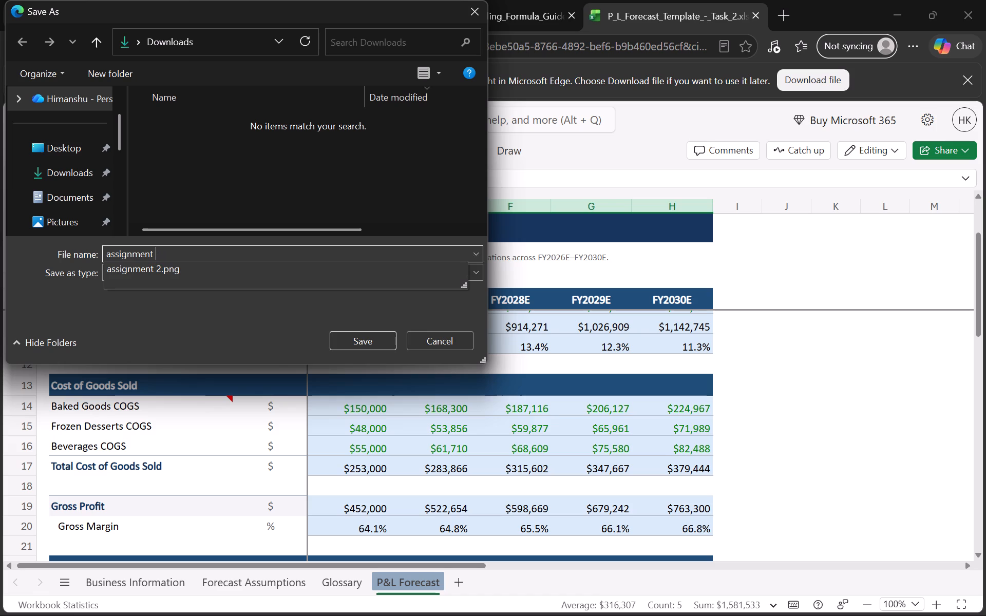
pyautogui.write('excel')
pyautogui.press('Return')
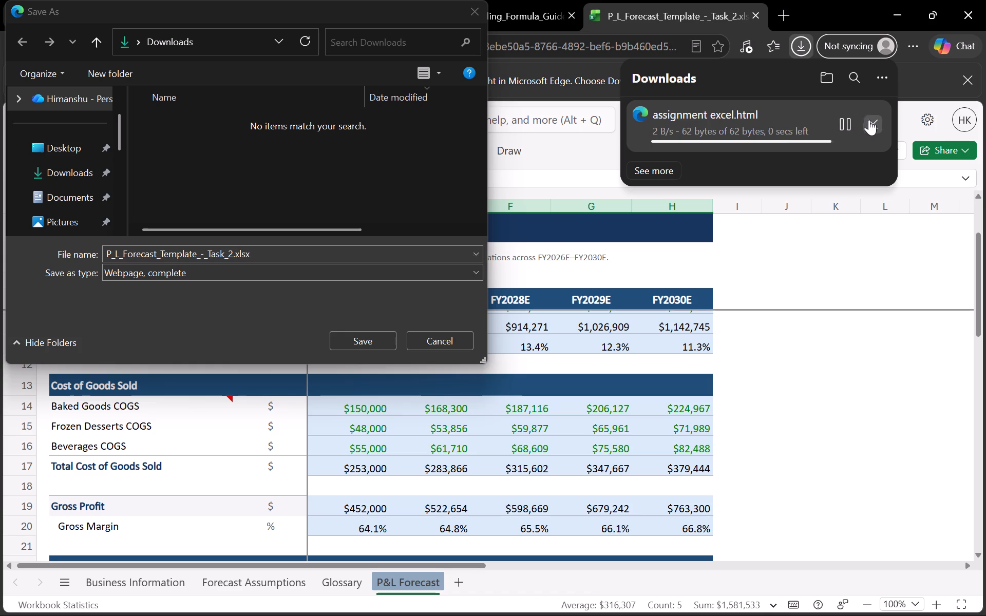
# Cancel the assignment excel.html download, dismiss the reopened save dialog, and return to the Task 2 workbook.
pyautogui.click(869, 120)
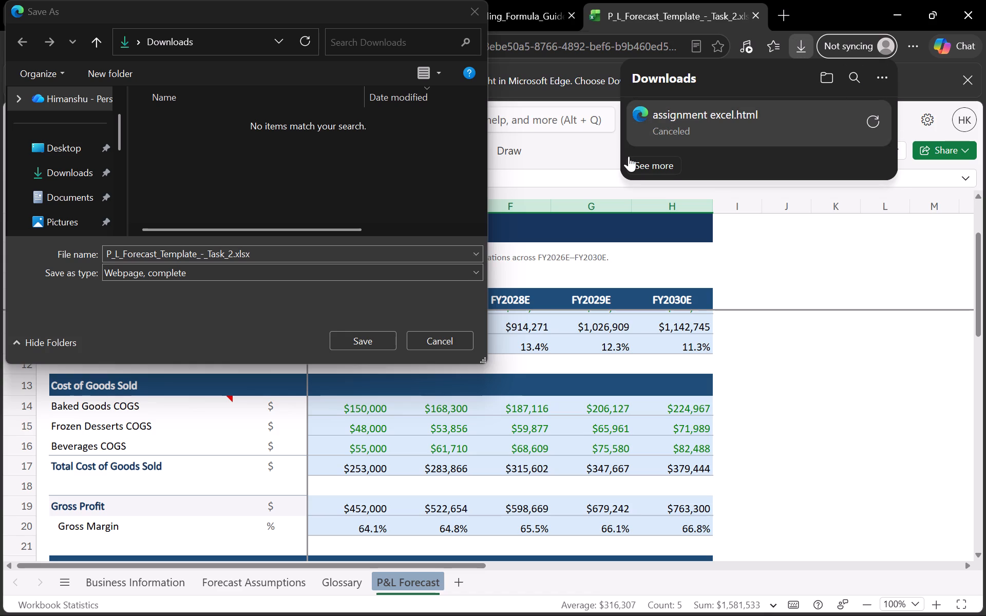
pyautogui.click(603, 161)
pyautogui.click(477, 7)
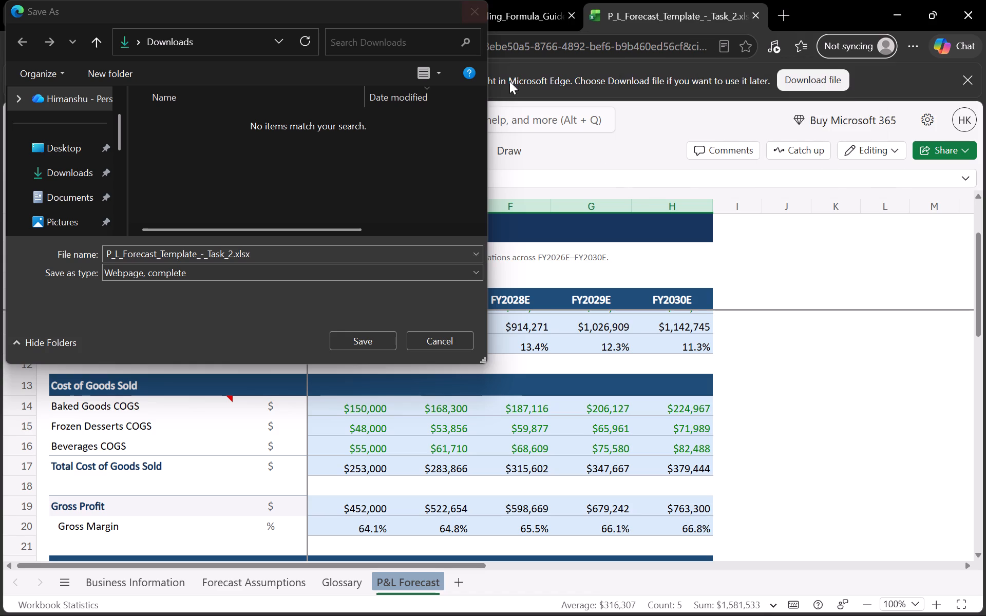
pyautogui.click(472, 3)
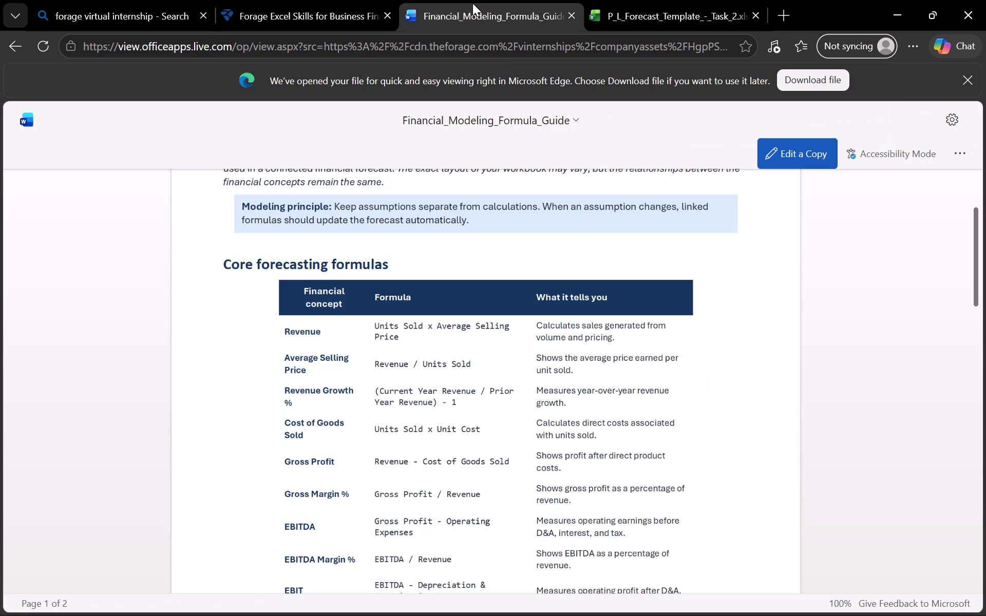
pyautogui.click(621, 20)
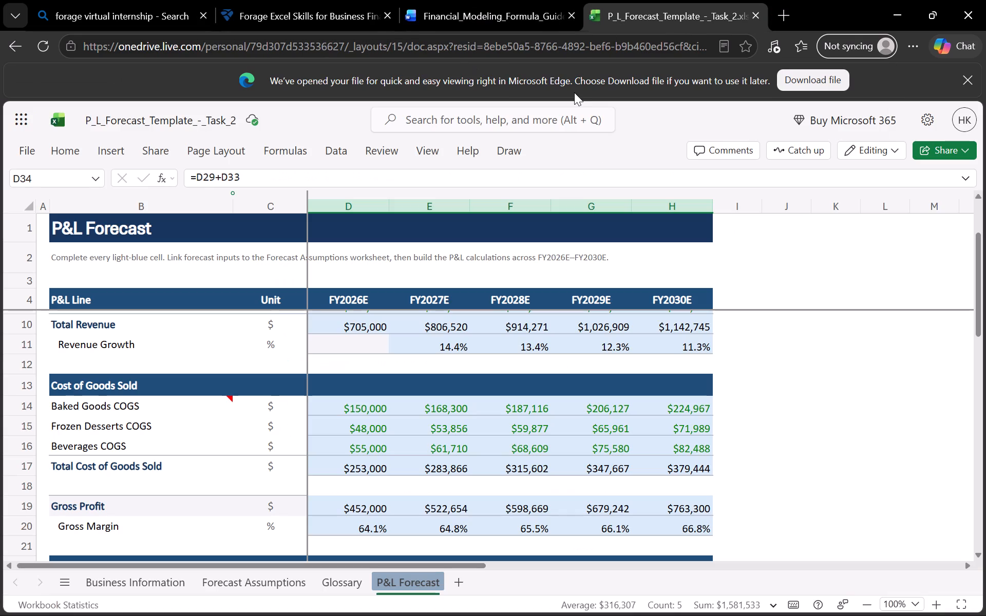
# Save the P&L Forecast workbook again and check its rows down to Net Profit.
pyautogui.hotkey('ctrl', 's')
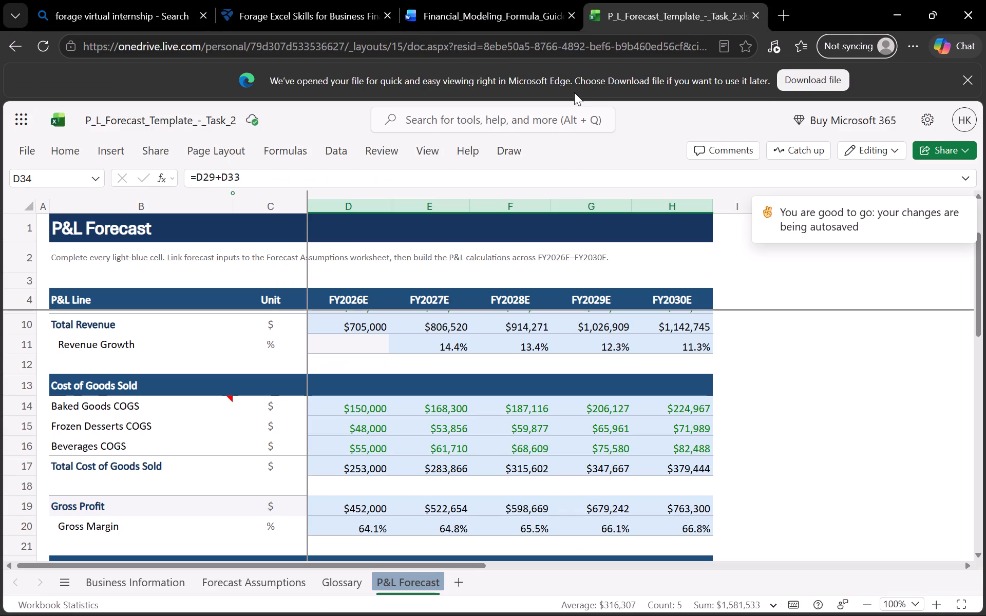
pyautogui.scroll(-1, 513, 152)
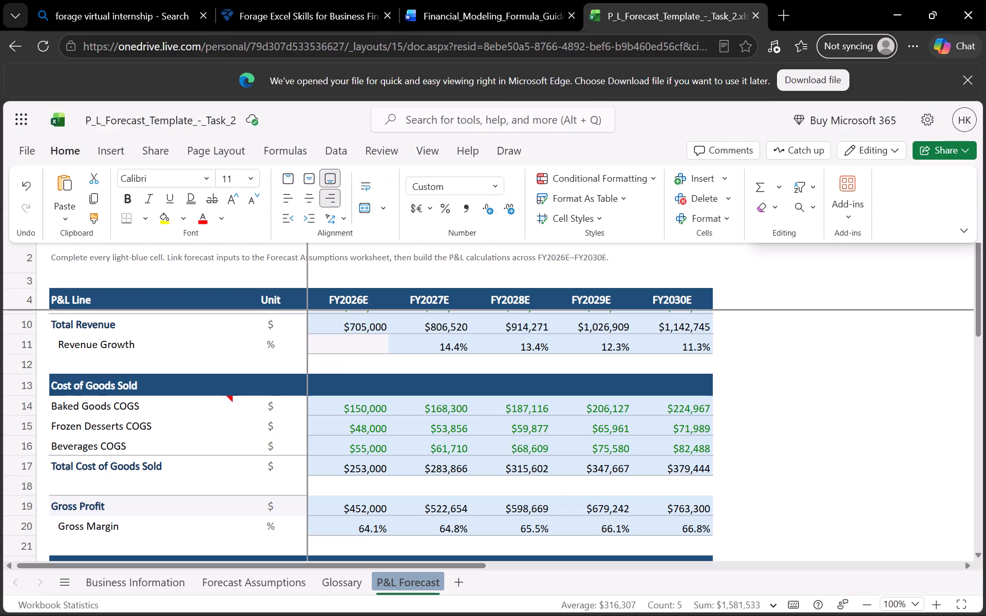
pyautogui.scroll(-2, 485, 324)
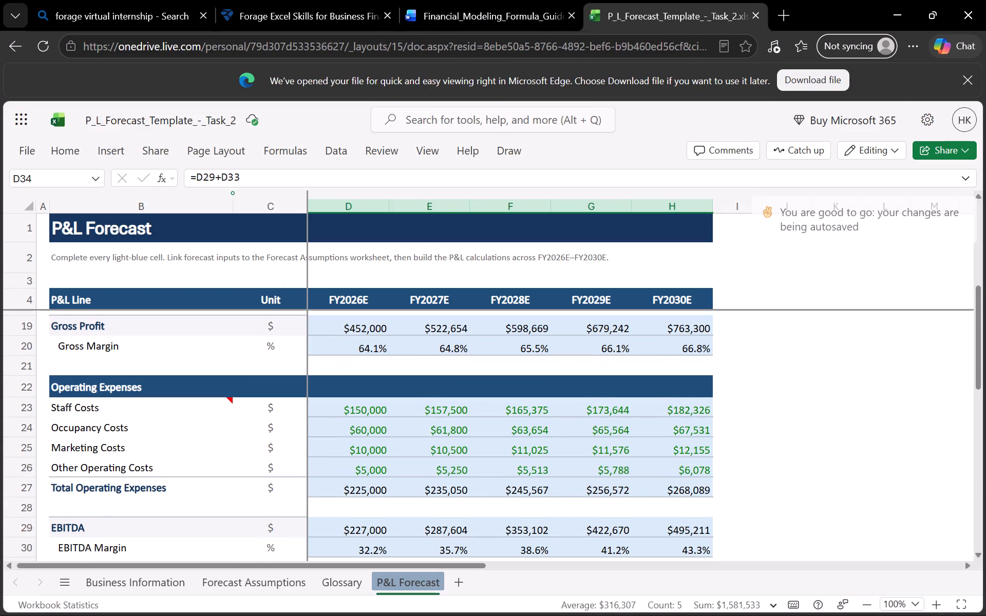
pyautogui.scroll(-2, 485, 324)
pyautogui.hscroll(1, 485, 324)
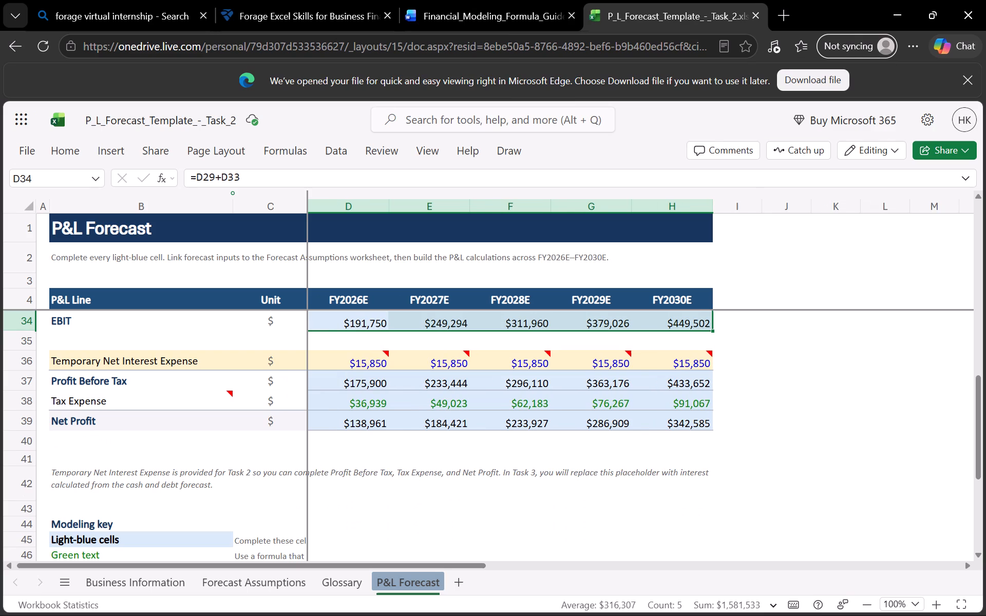
pyautogui.hotkey('ctrl', 'shift', 's')
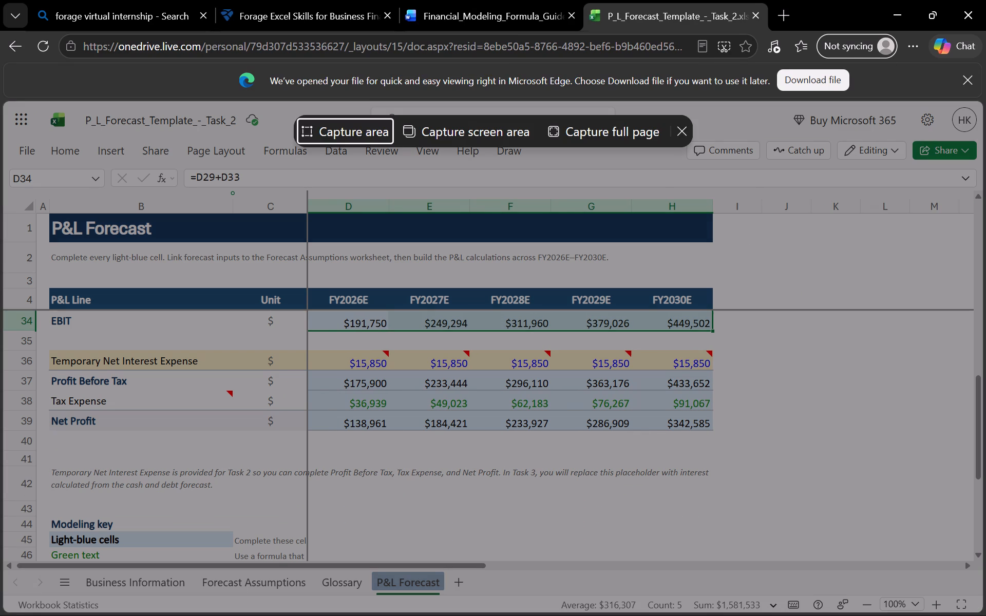
pyautogui.click(679, 138)
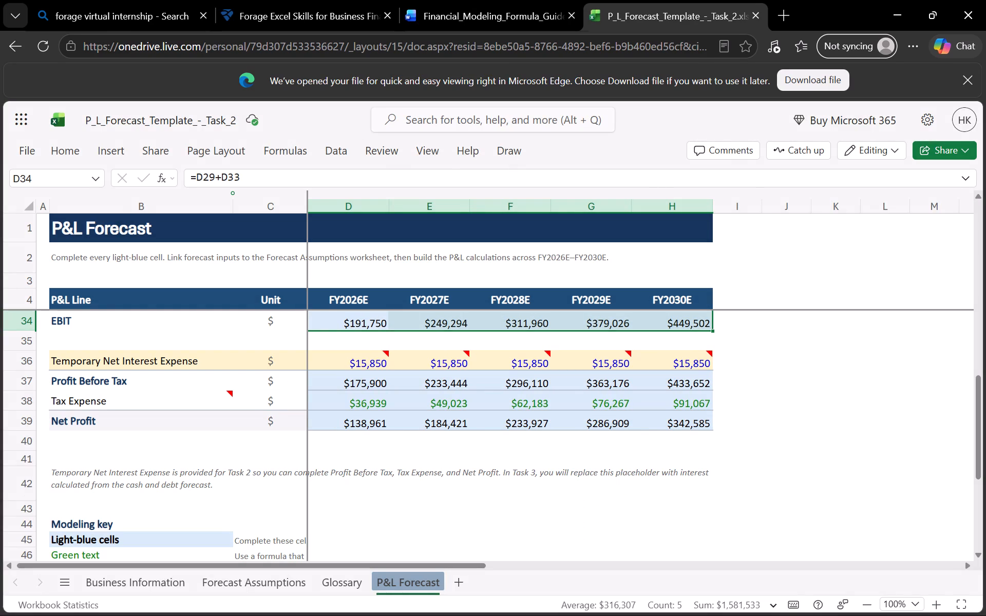
# Switch to desktop Excel, open the recent P_L_Forecast_Template_-_Task_2 workbook, and check the lower P&L rows.
pyautogui.press('super+r')
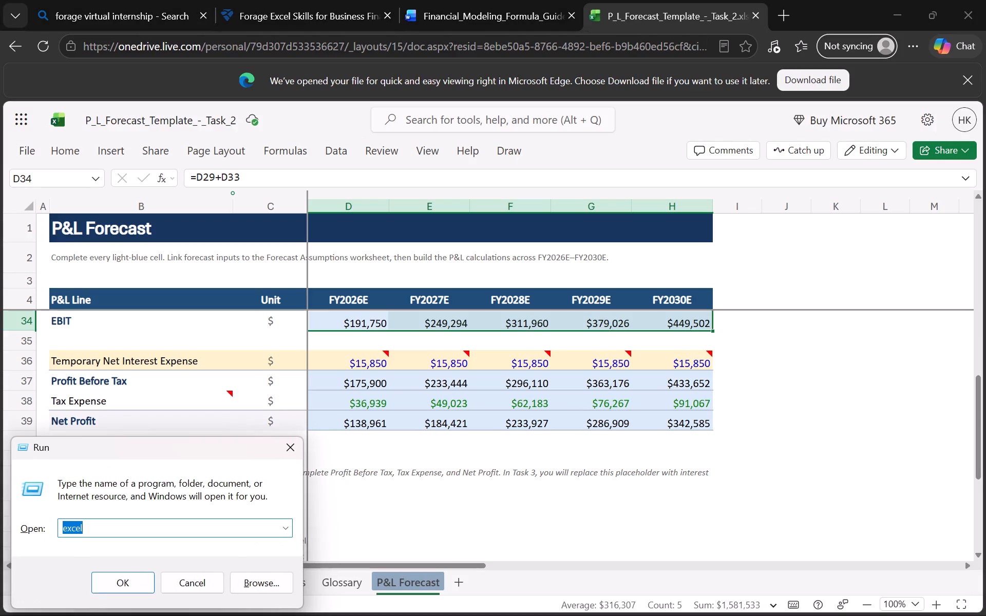
pyautogui.press('Return')
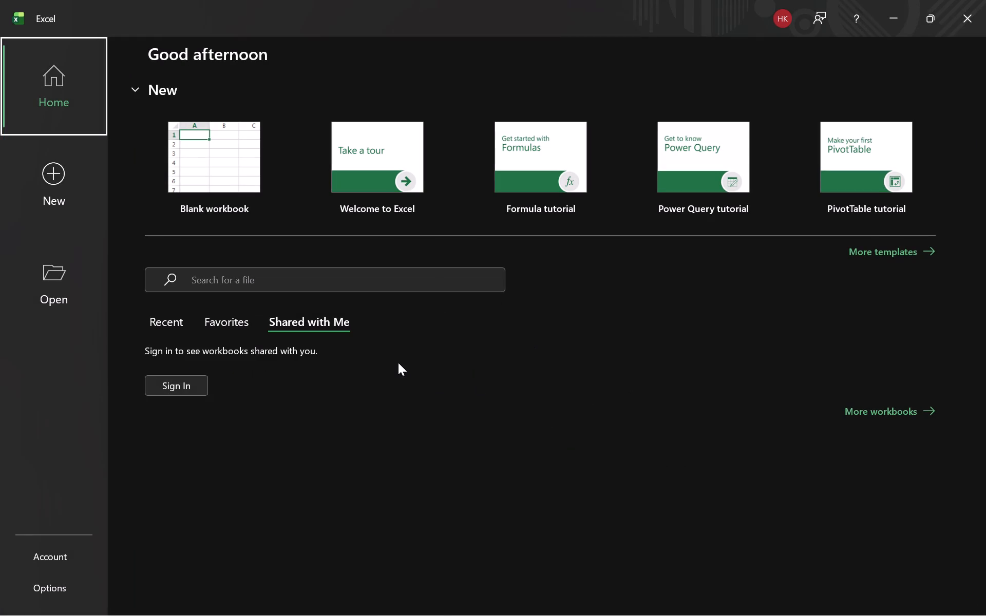
pyautogui.click(246, 326)
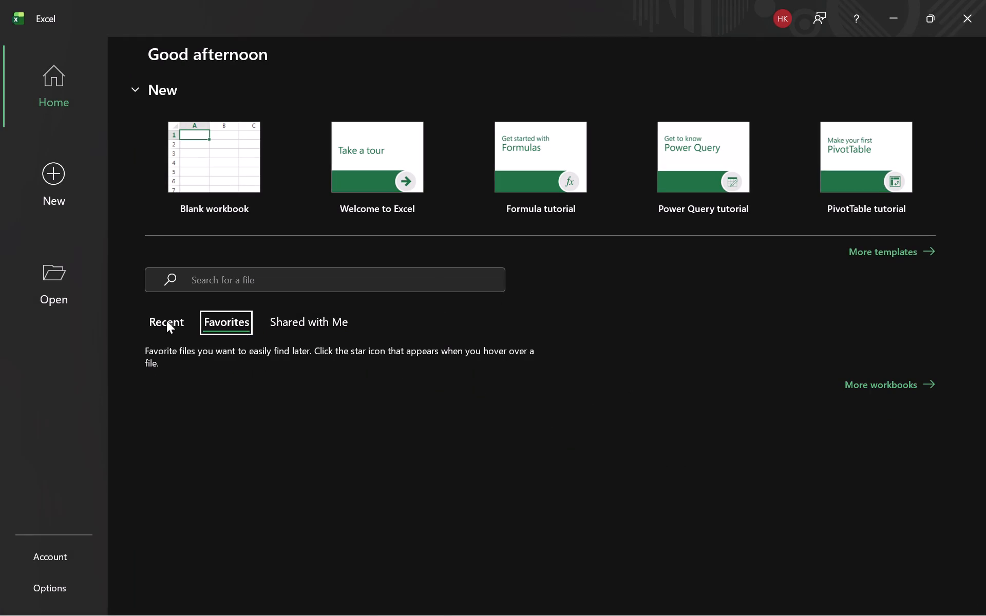
pyautogui.click(164, 319)
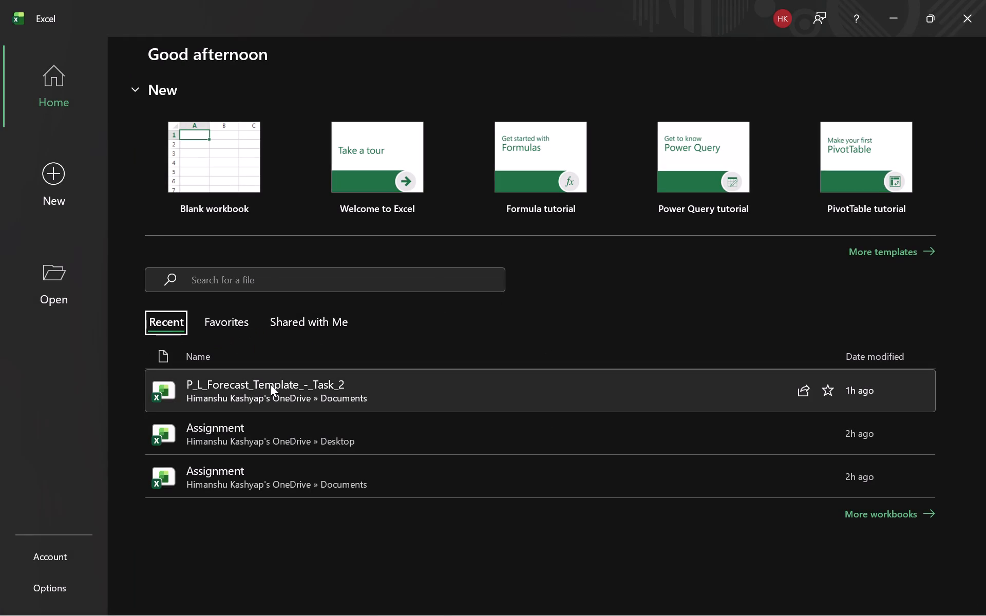
pyautogui.click(270, 384)
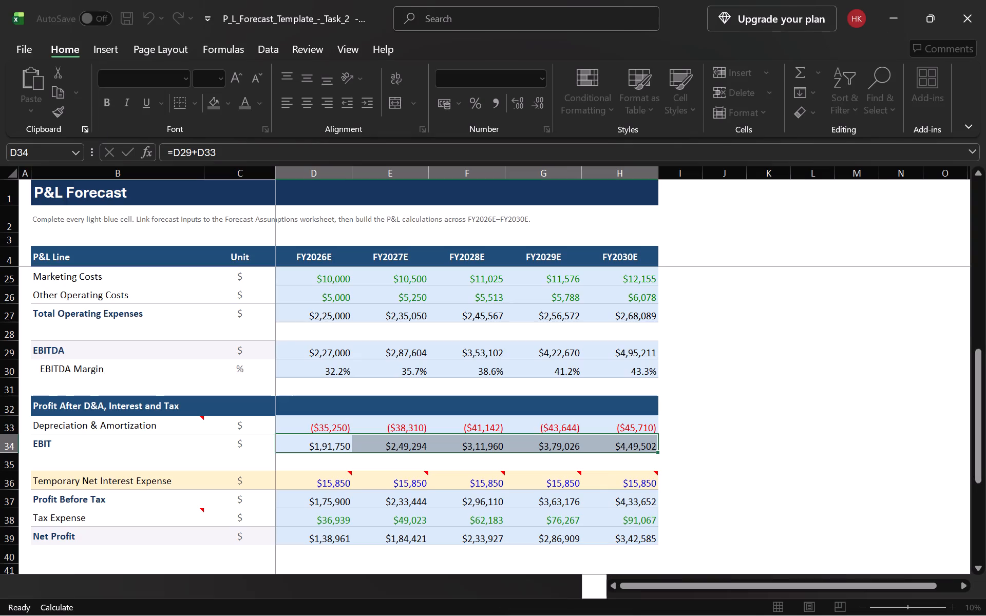
pyautogui.scroll(-2, 358, 382)
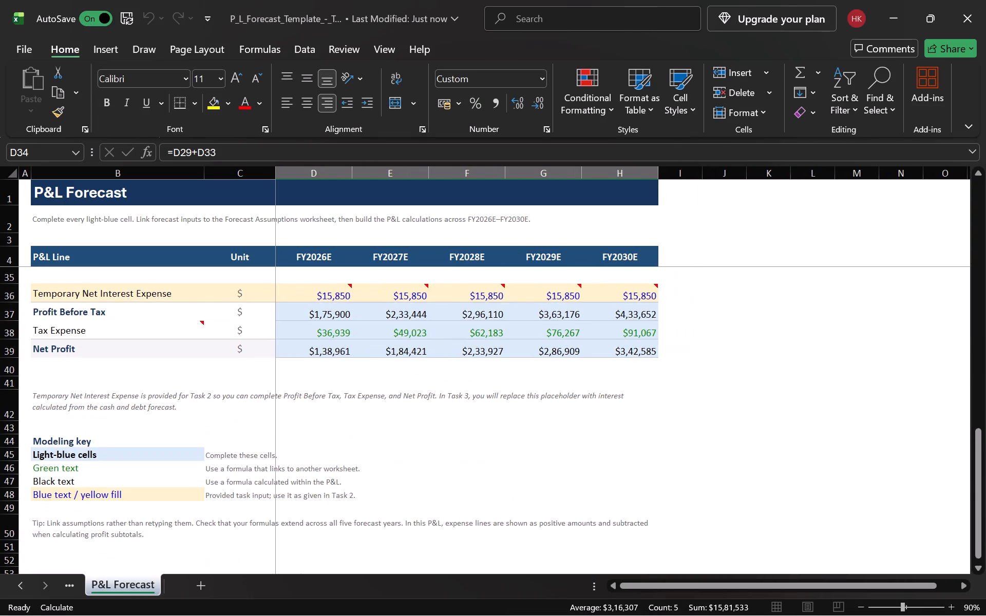
pyautogui.scroll(-1, 358, 382)
pyautogui.scroll(3, 358, 382)
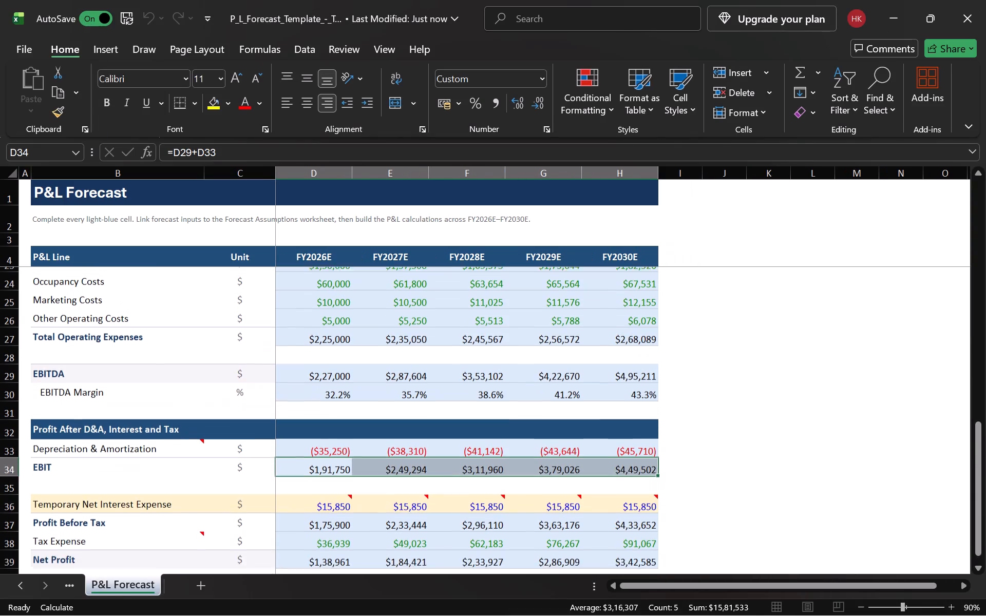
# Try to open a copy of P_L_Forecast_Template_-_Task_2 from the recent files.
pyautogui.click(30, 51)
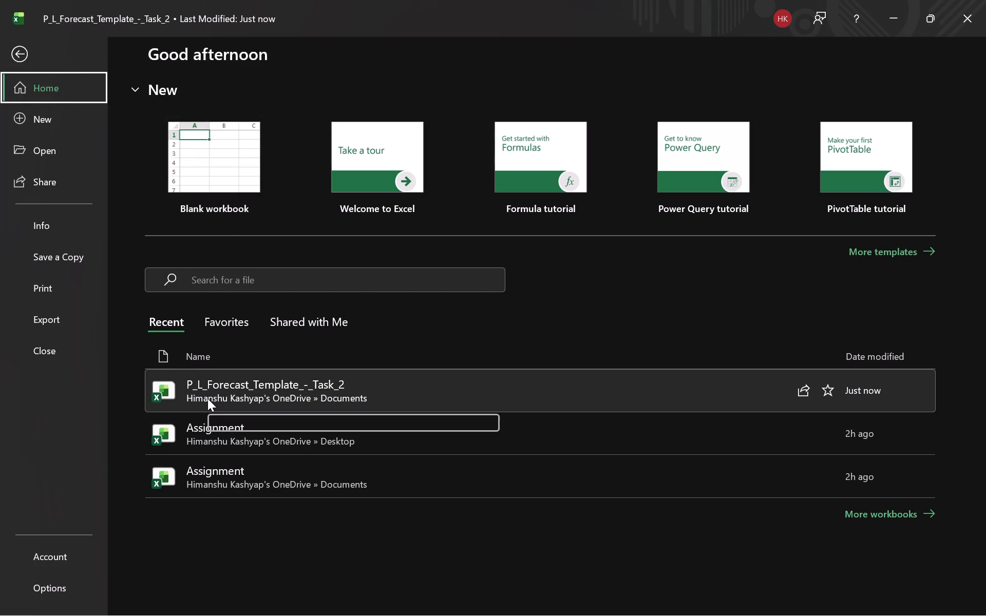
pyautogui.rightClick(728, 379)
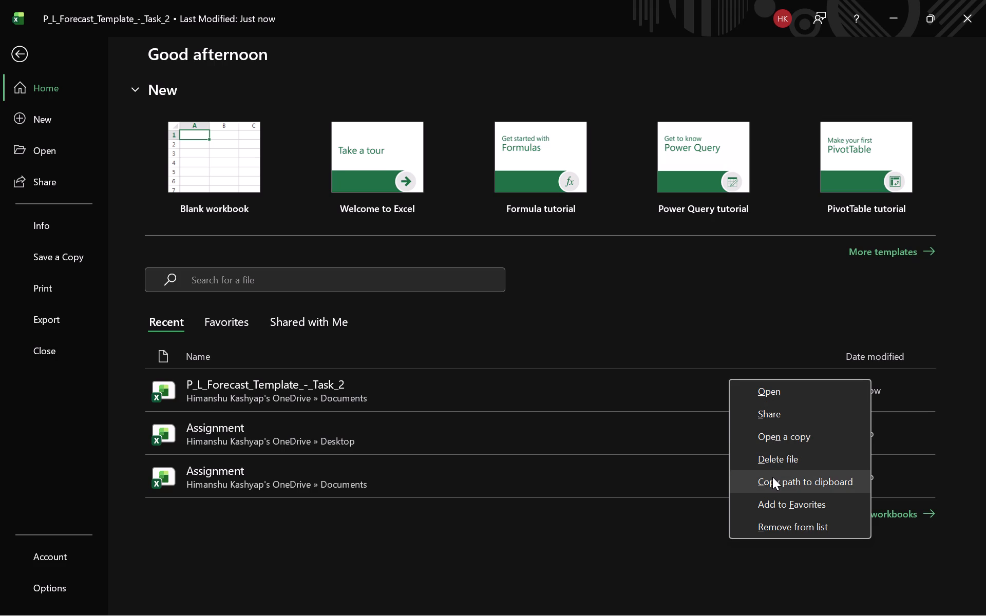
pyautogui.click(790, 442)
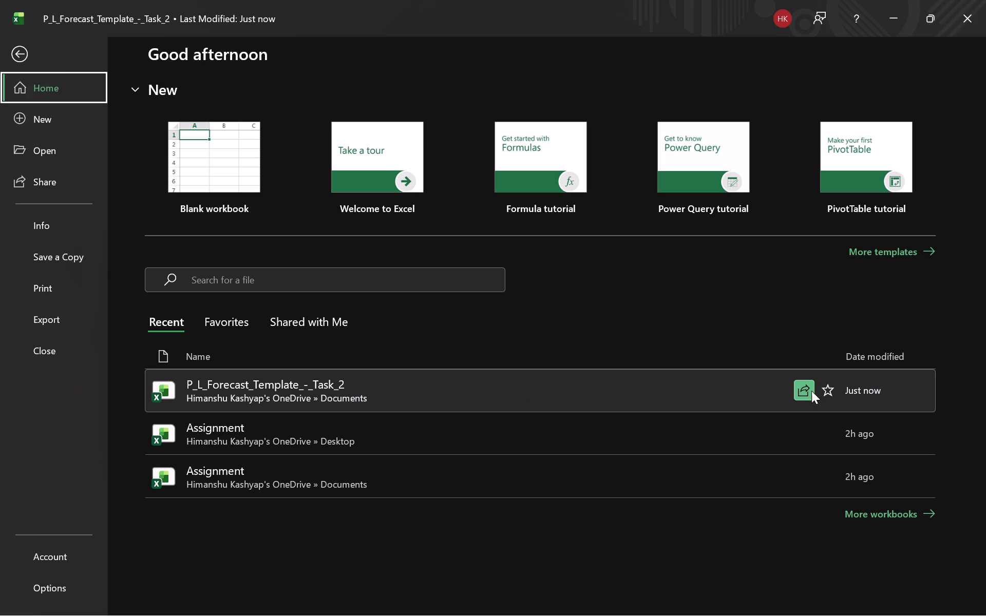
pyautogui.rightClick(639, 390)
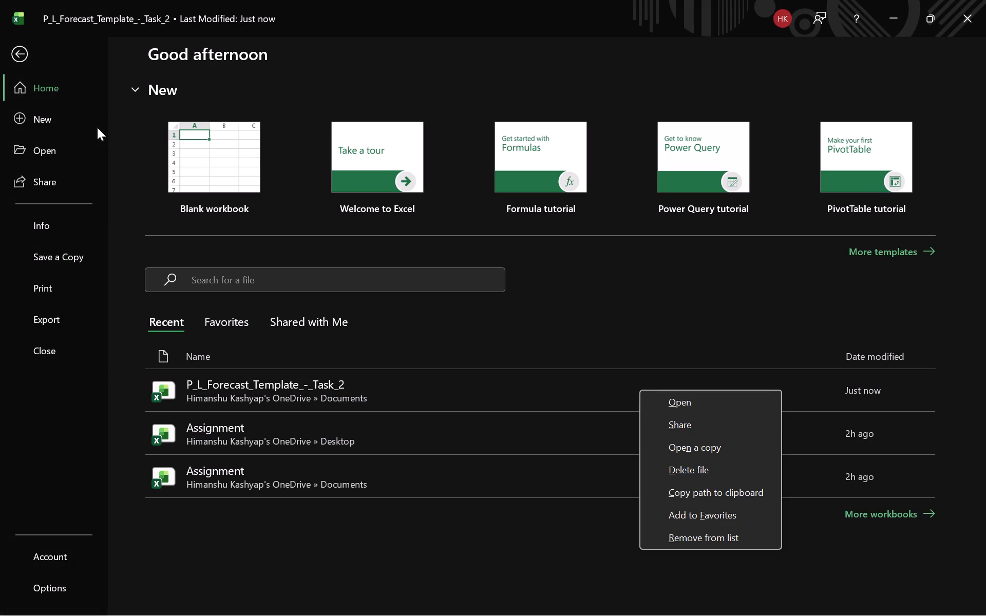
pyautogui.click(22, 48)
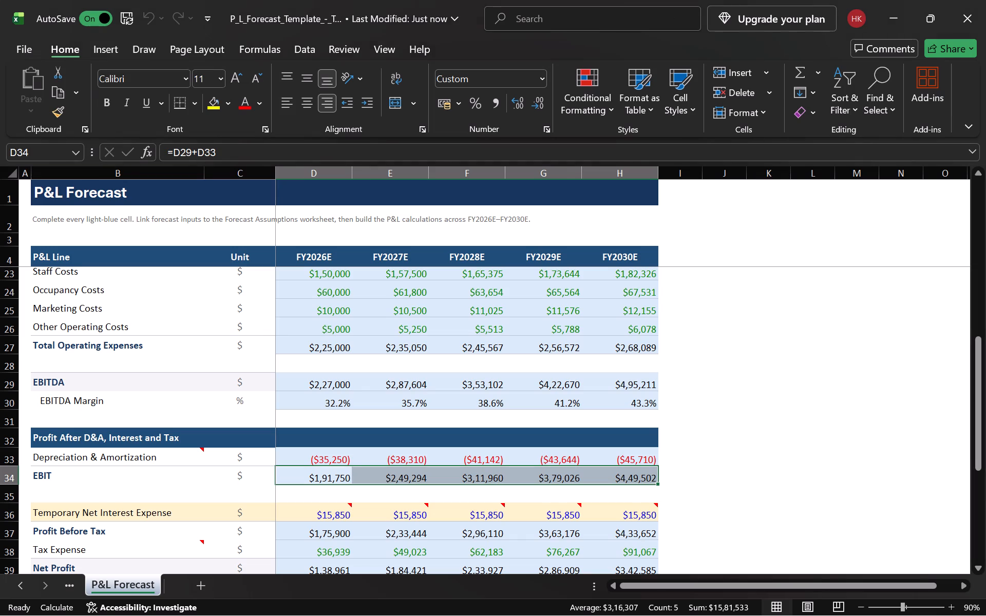
# Save a copy of the workbook to the Desktop folder as "assignment excel" in Excel Workbook format.
pyautogui.scroll(1, 415, 319)
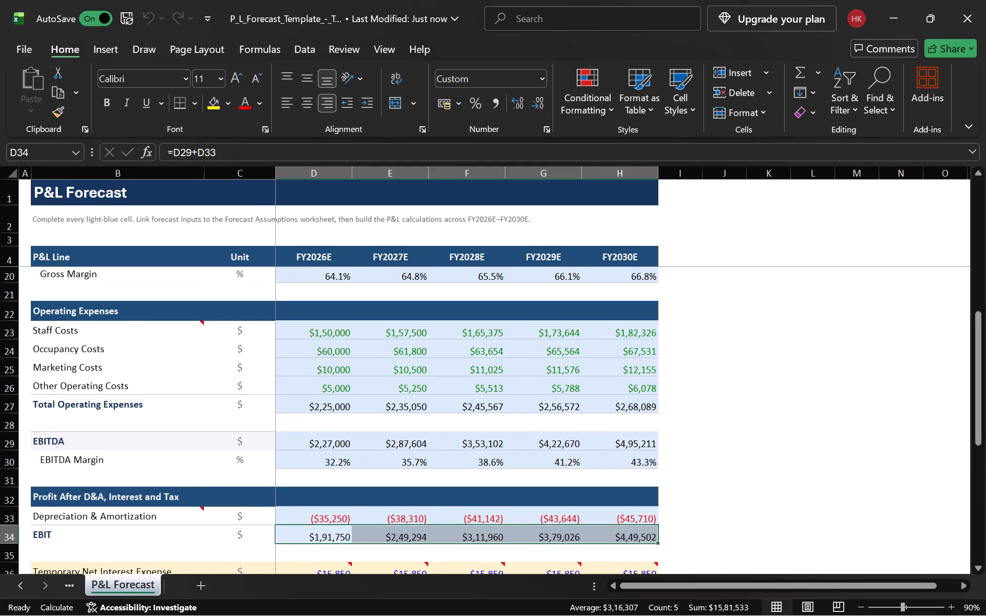
pyautogui.hotkey('ctrl', 'shift', 's')
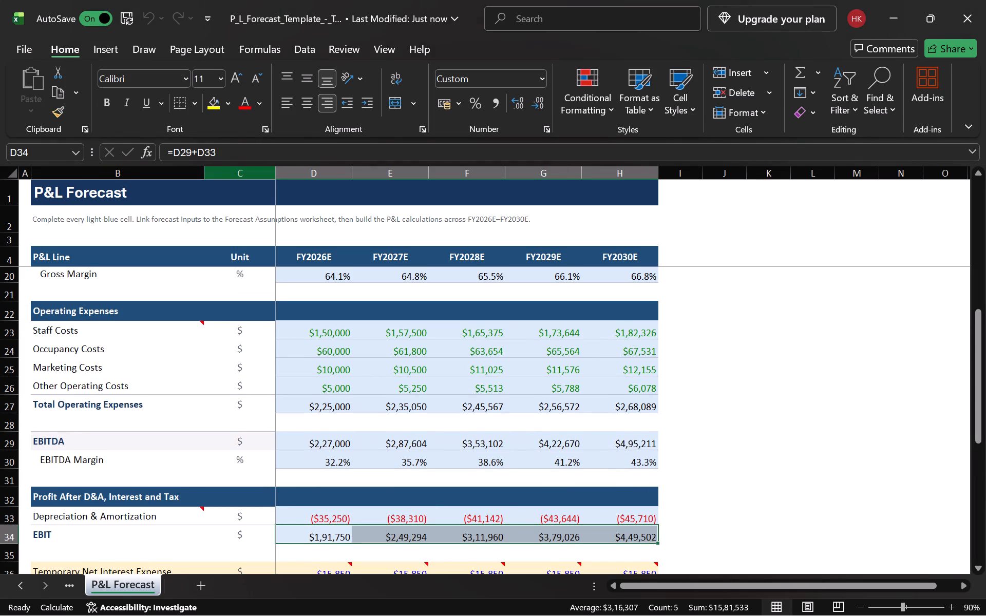
pyautogui.click(24, 52)
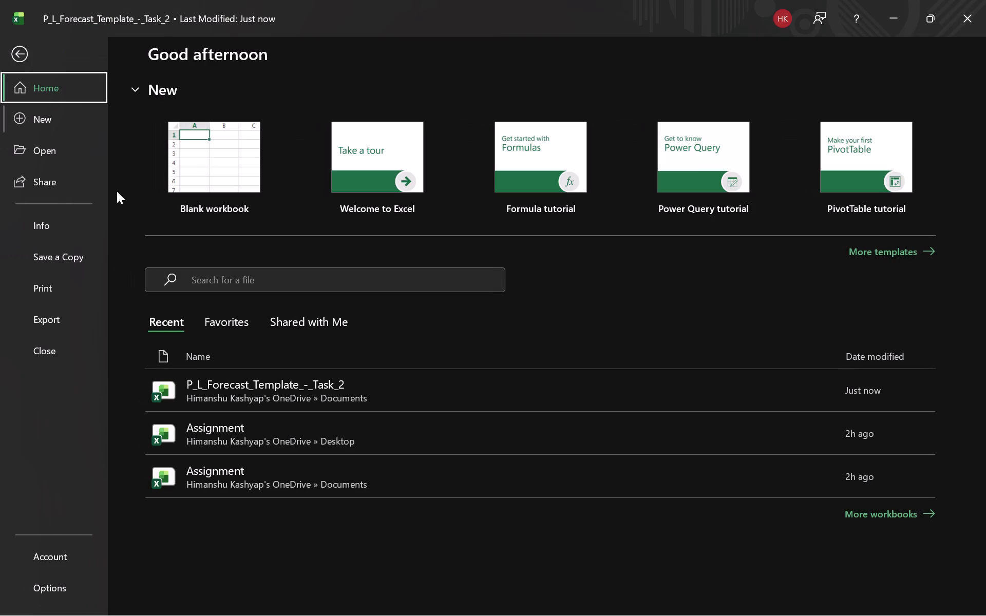
pyautogui.click(60, 249)
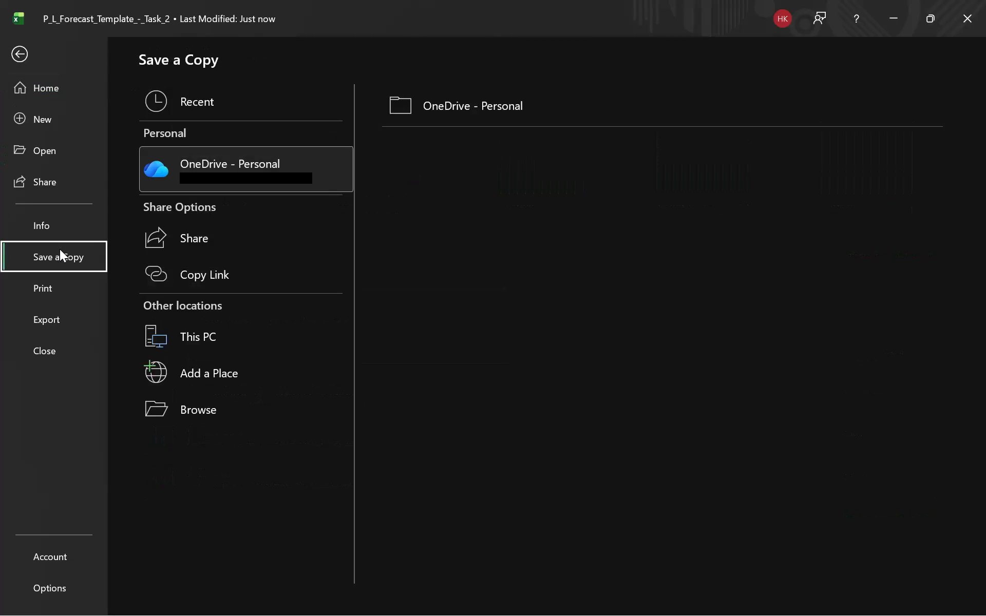
pyautogui.click(213, 320)
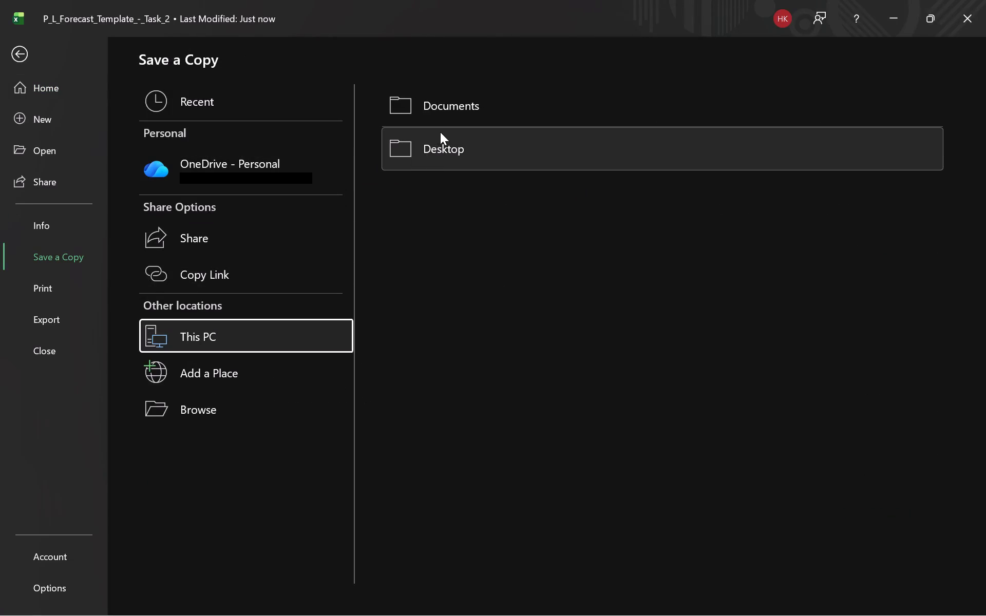
pyautogui.click(441, 141)
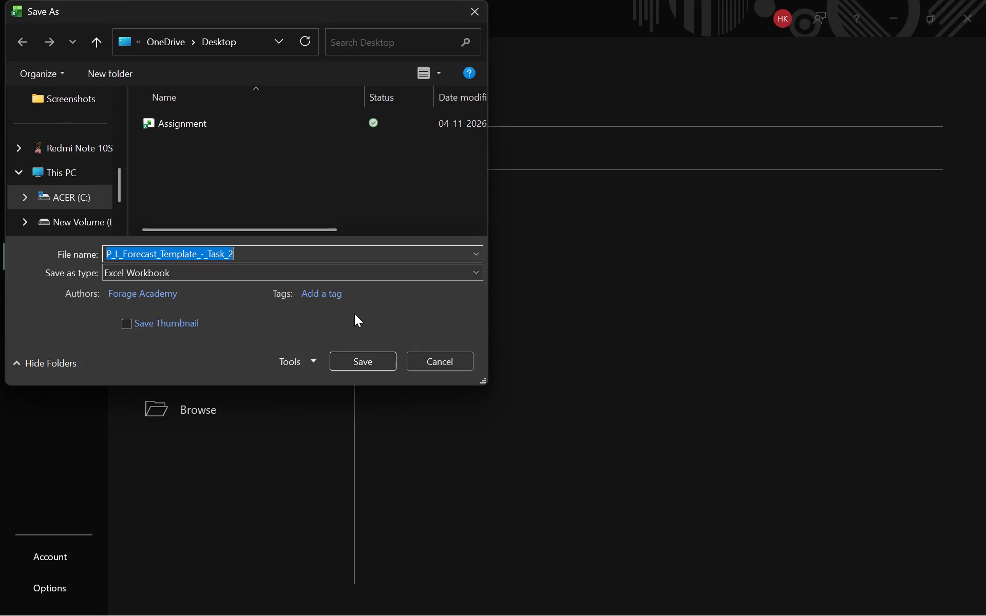
pyautogui.press('BackSpace')
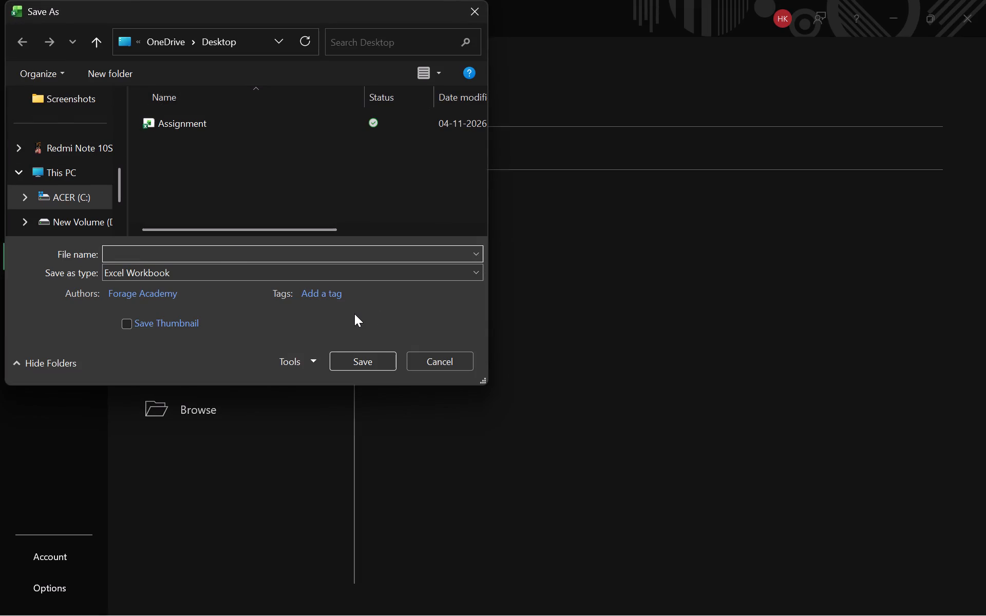
pyautogui.write('assignment excel')
pyautogui.press('Return')
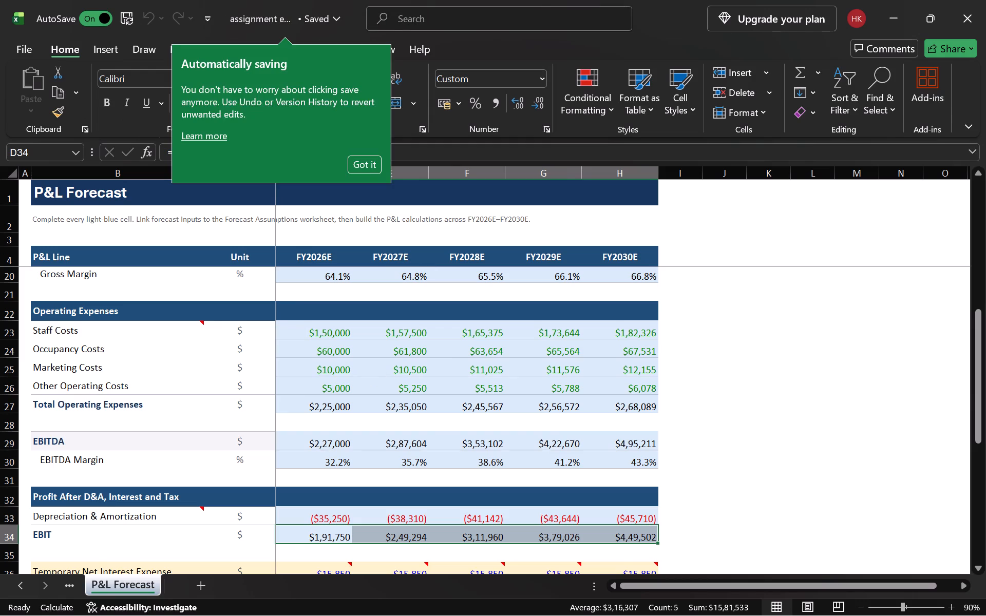
pyautogui.click(365, 166)
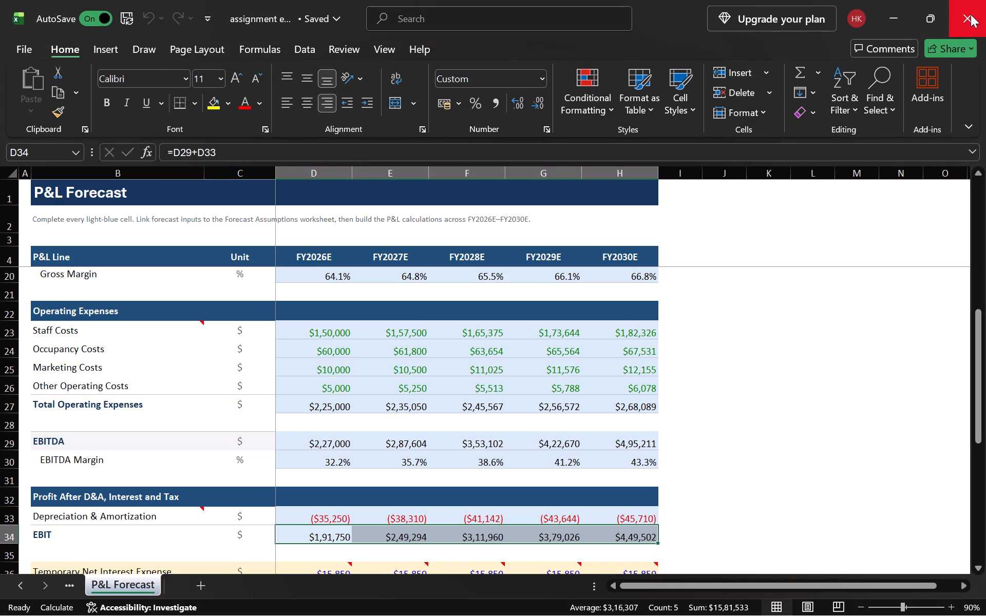
# Close desktop Excel, the online workbook and the formula guide, and return to the Forage task's P&L Forecast upload area.
pyautogui.click(980, 5)
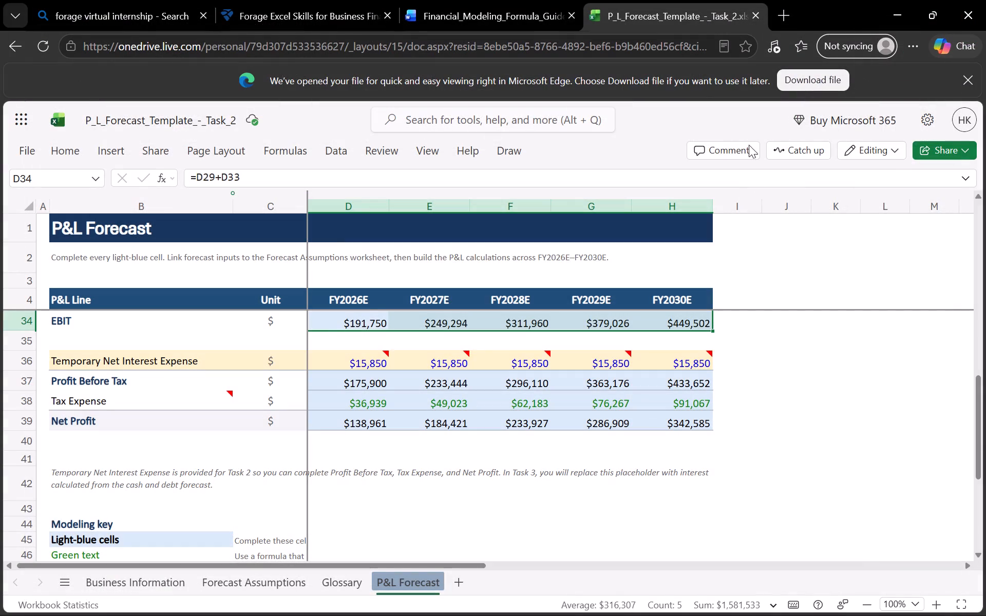
pyautogui.click(756, 11)
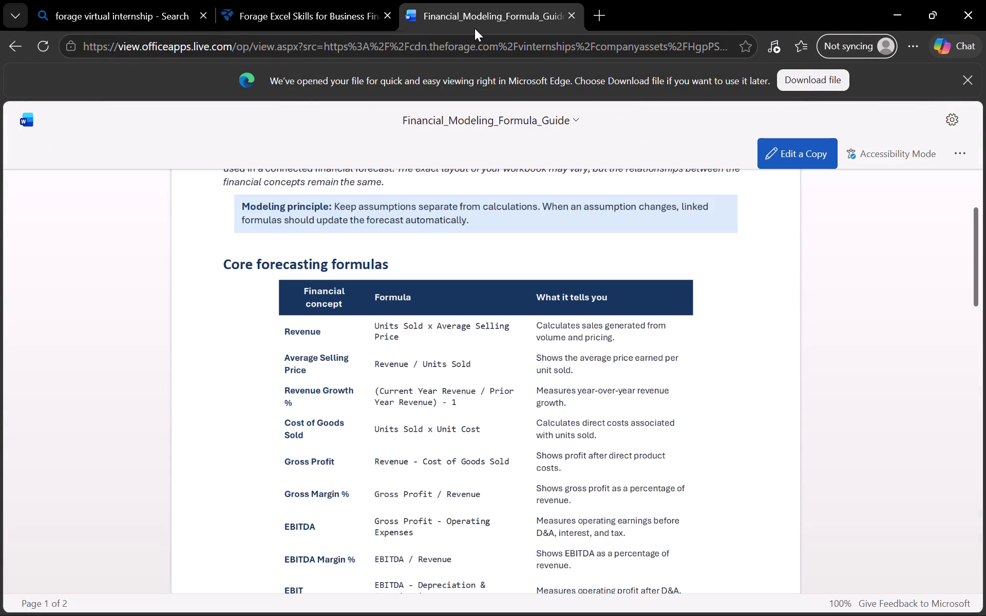
pyautogui.click(566, 18)
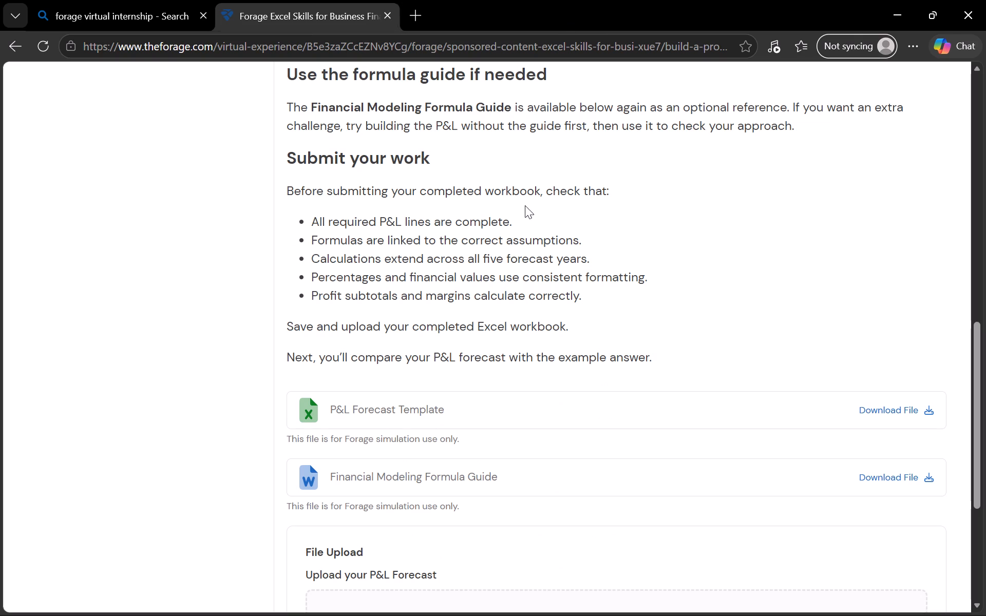
pyautogui.scroll(-1, 613, 360)
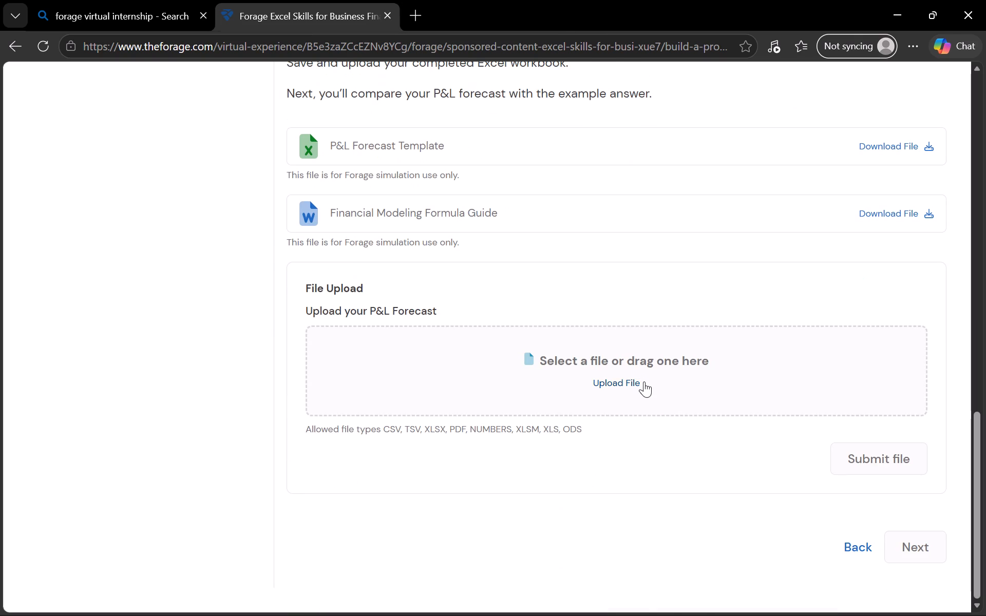
# Upload the "assignment excel" workbook from the Desktop folder as the P&L Forecast and submit it.
pyautogui.click(633, 381)
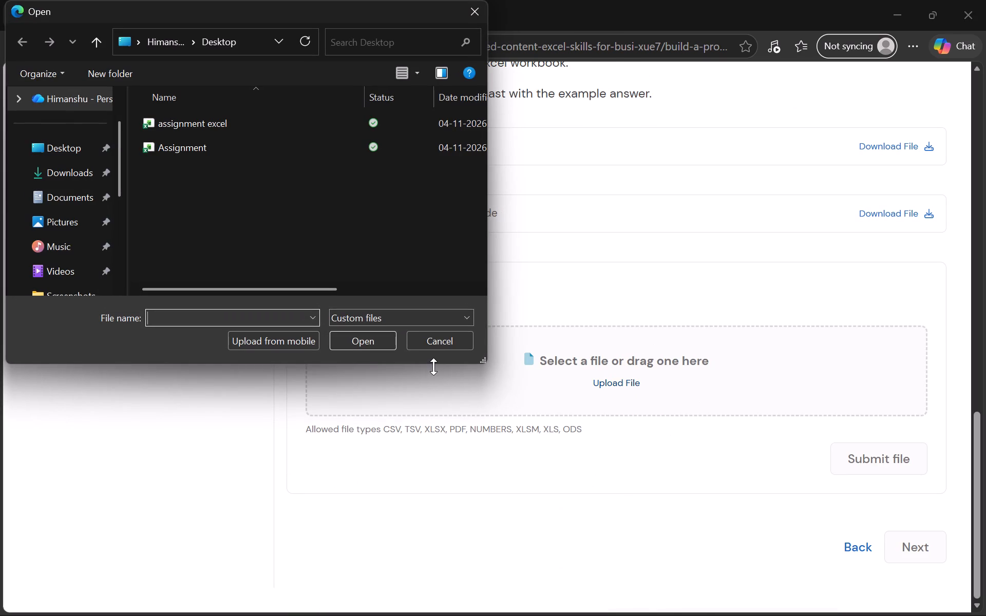
pyautogui.click(182, 123)
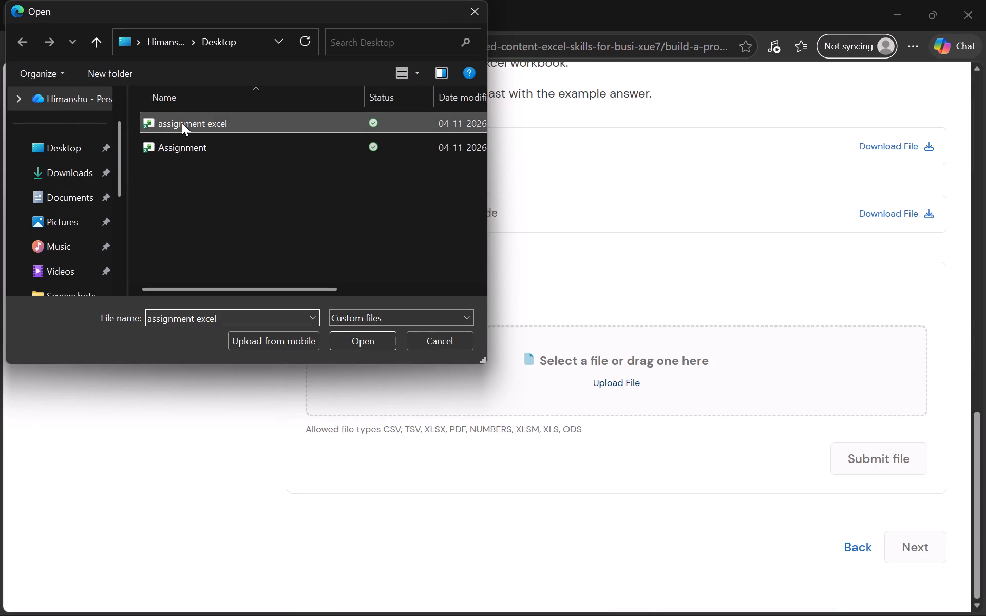
pyautogui.click(358, 344)
pyautogui.click(888, 450)
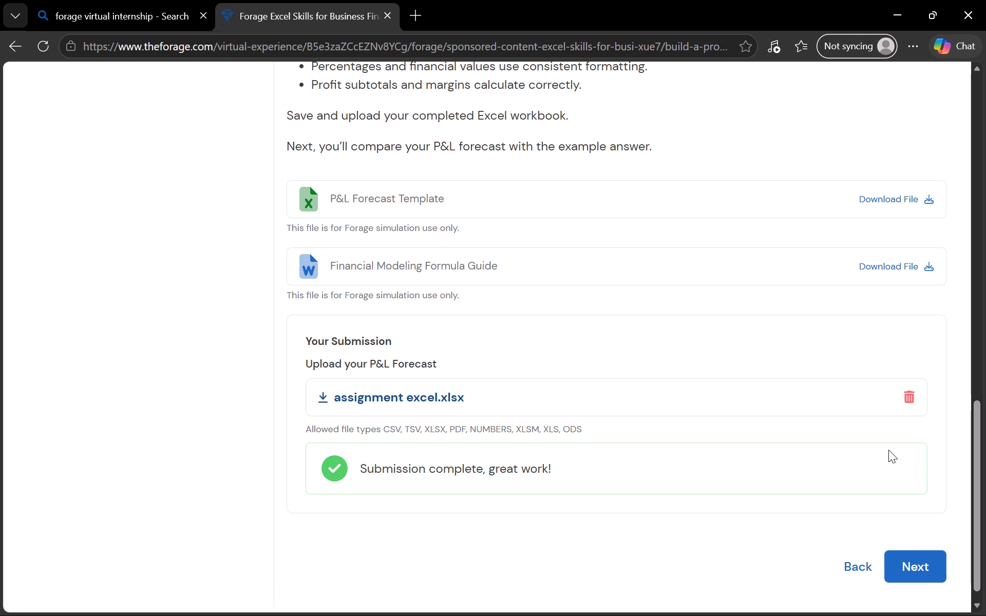
# Review the P&L Forecast example answer on the following Compare Your P&L Forecast page and mark Task 2 complete.
pyautogui.click(930, 569)
pyautogui.scroll(-1, 632, 420)
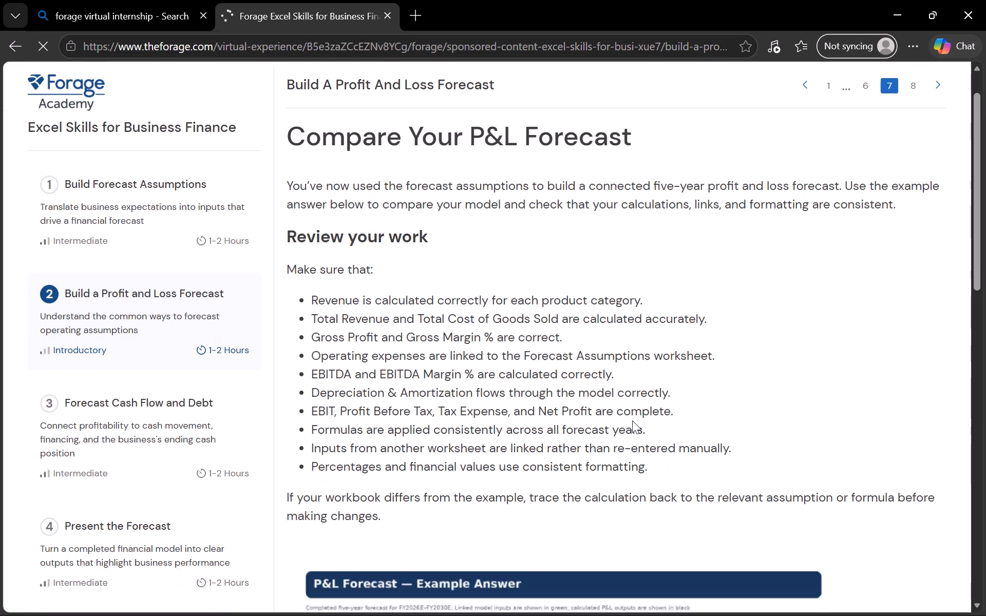
pyautogui.scroll(-3, 632, 420)
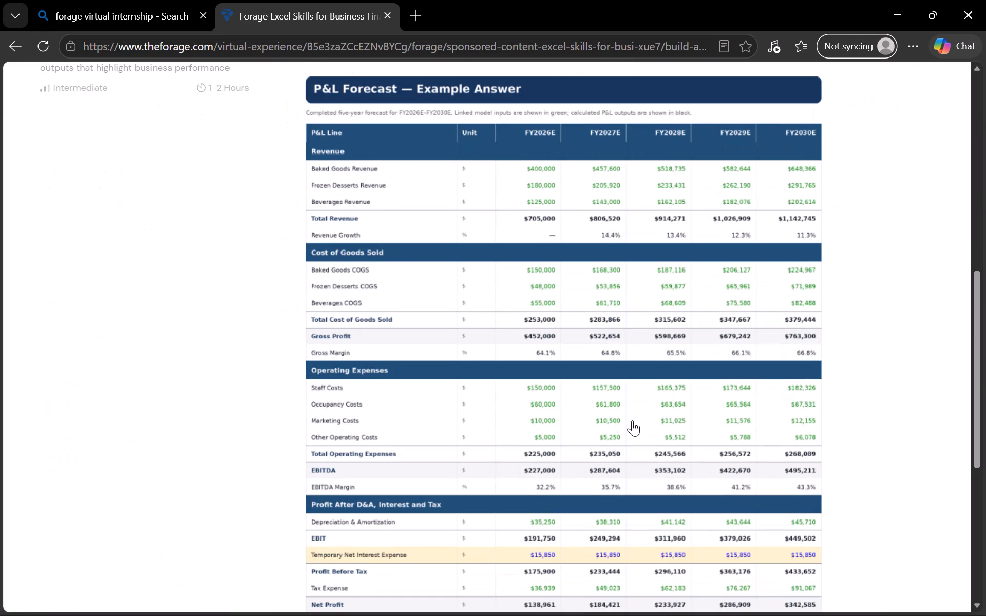
pyautogui.scroll(-1, 632, 420)
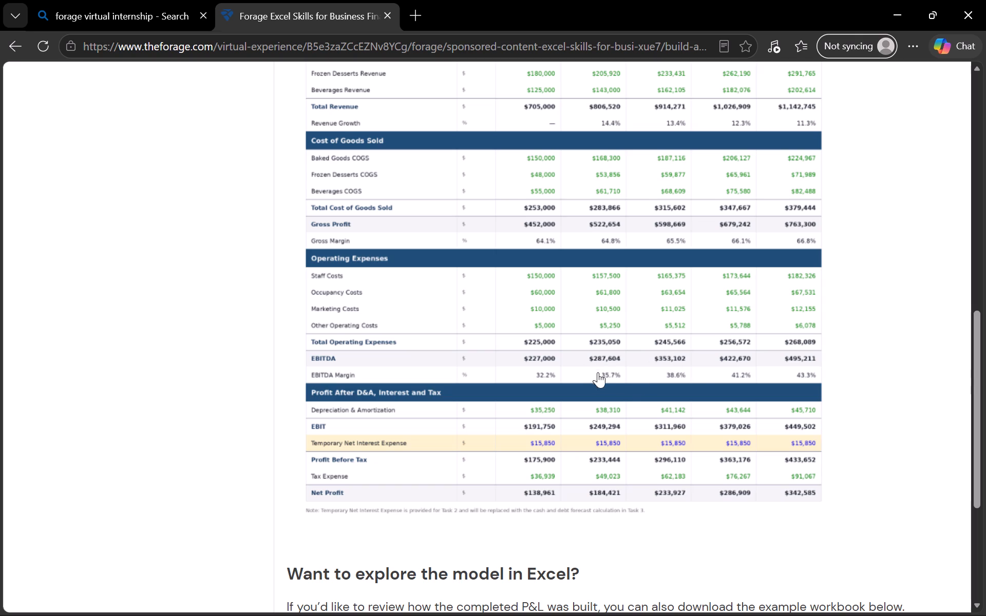
pyautogui.scroll(-2, 617, 471)
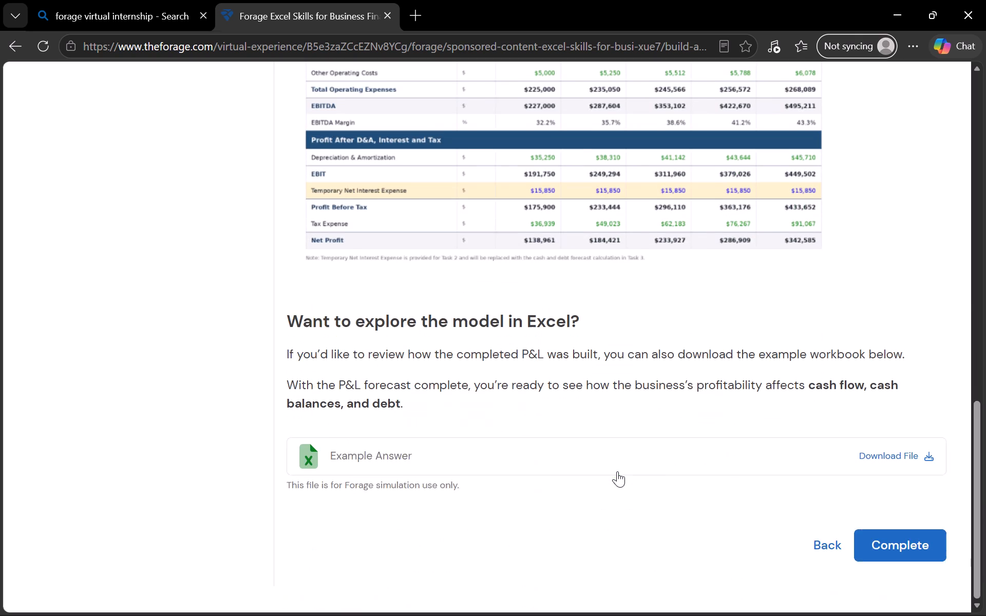
pyautogui.click(882, 548)
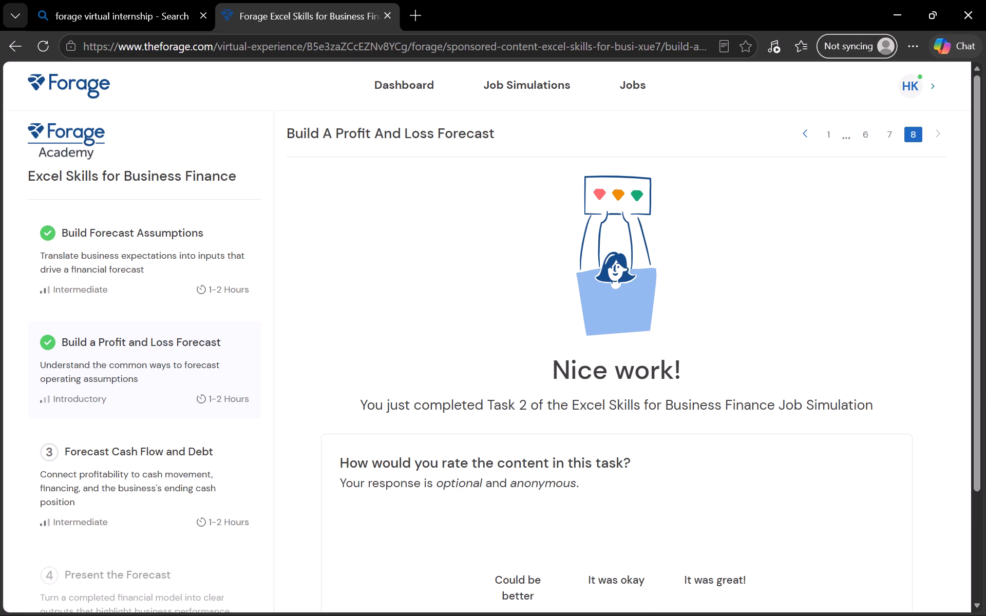
# Rate the Task 2 content as "It was great!" and start the next task, Forecast Cash Flow and Debt.
pyautogui.scroll(-1, 566, 406)
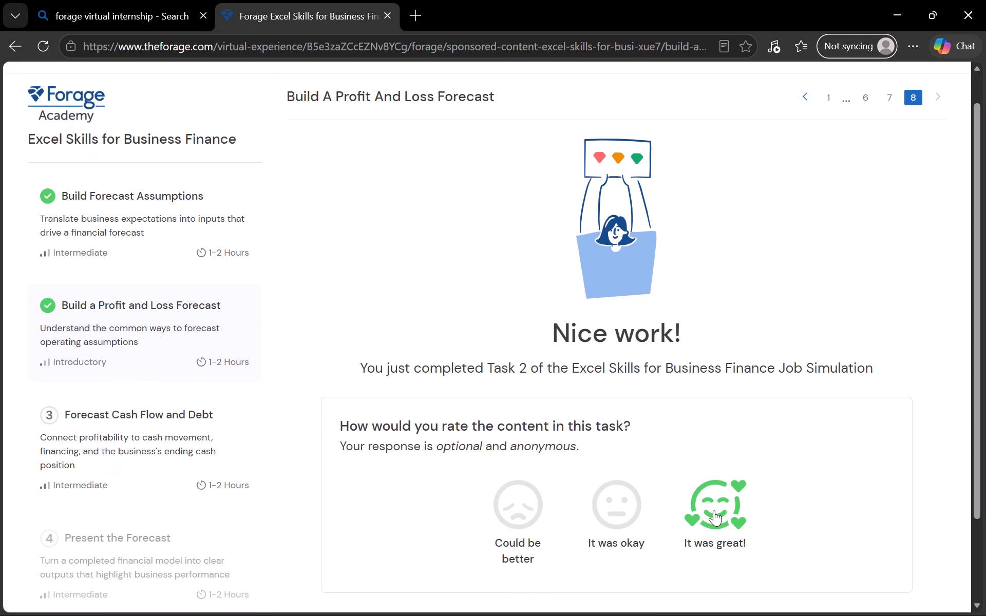
pyautogui.click(714, 510)
pyautogui.scroll(-1, 700, 412)
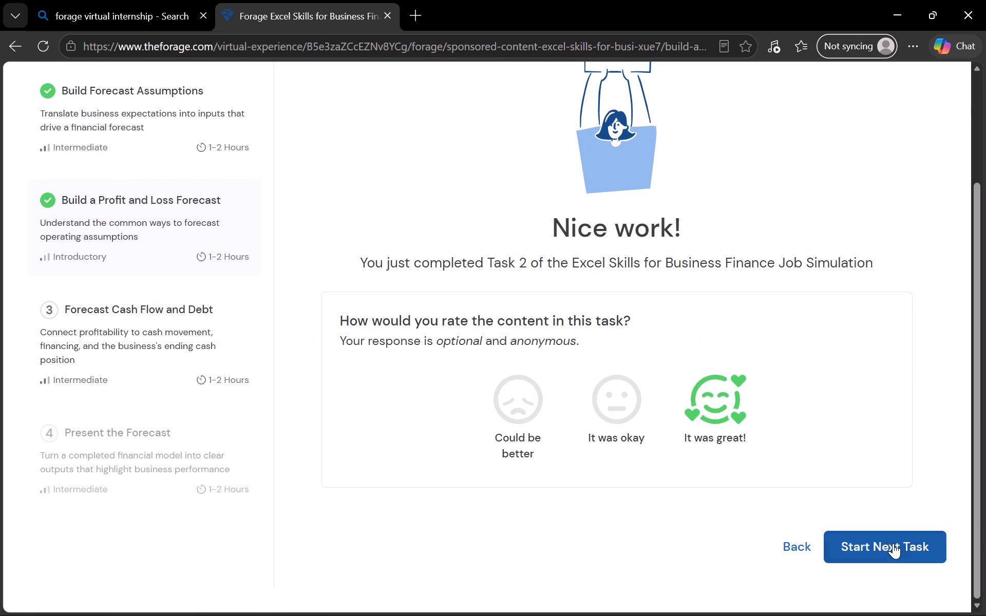
pyautogui.click(893, 544)
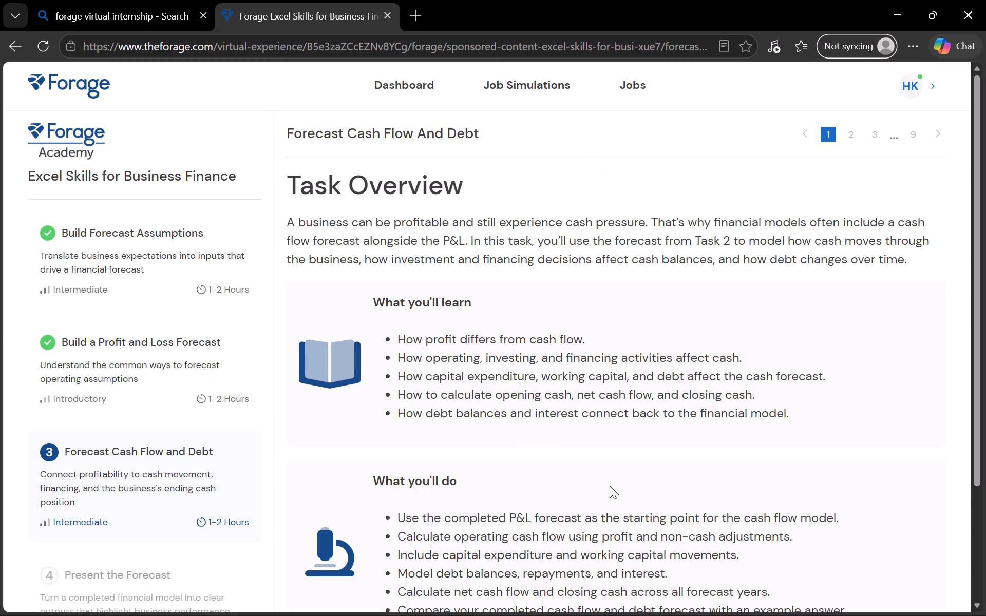